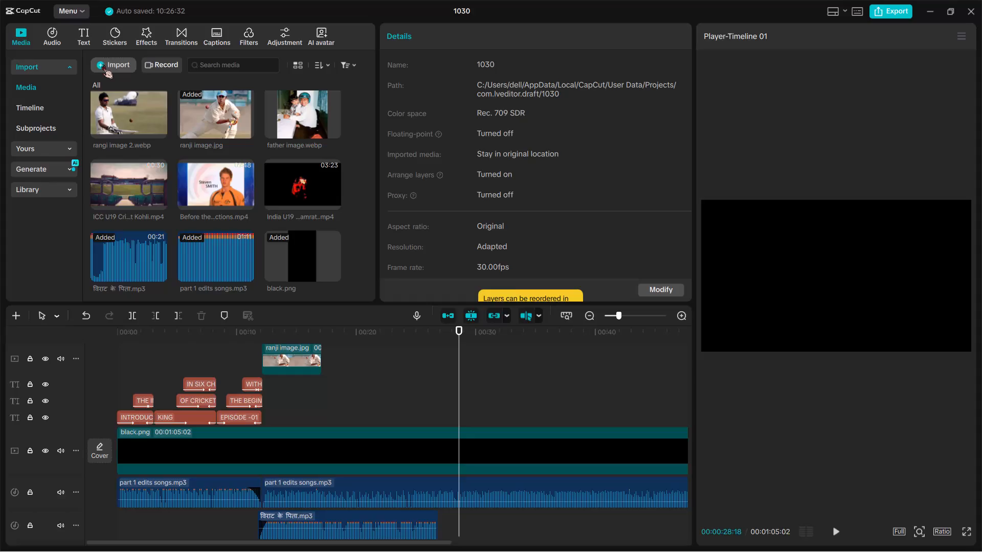
Search the Home folder for "virat papa video" and import the found video file into the project media.
left_click(102, 64)
left_click(121, 83)
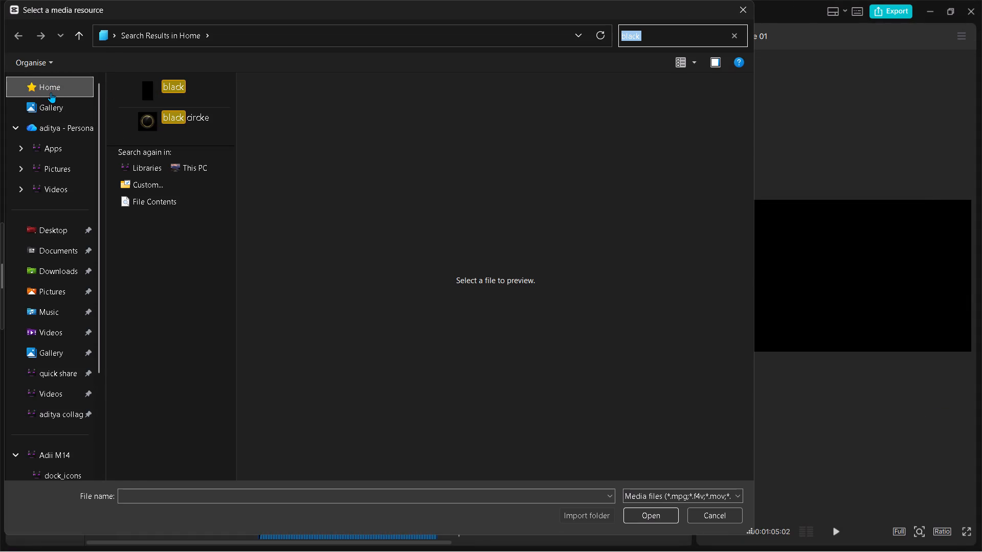
left_click(51, 93)
double_click(51, 93)
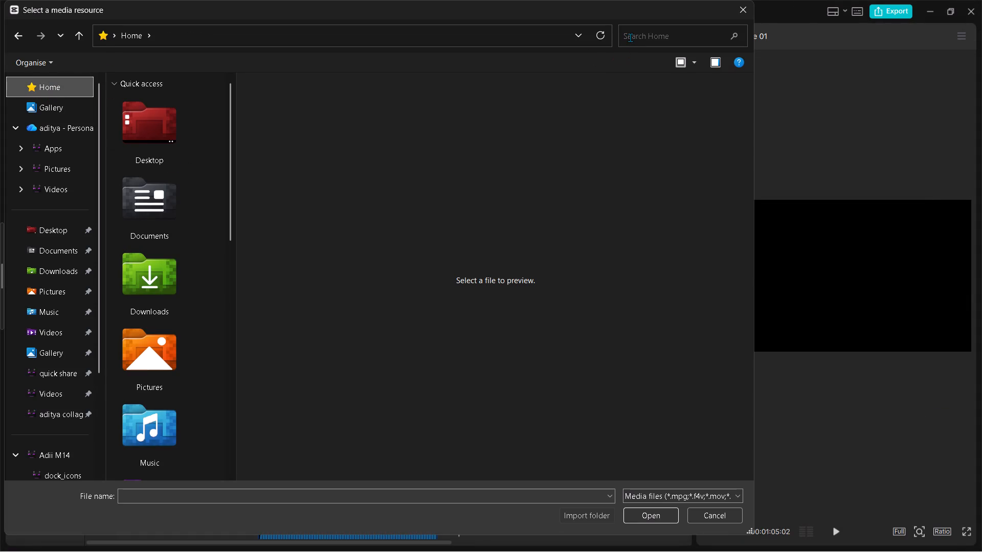
left_click(630, 37)
type("virat papa video")
key("space")
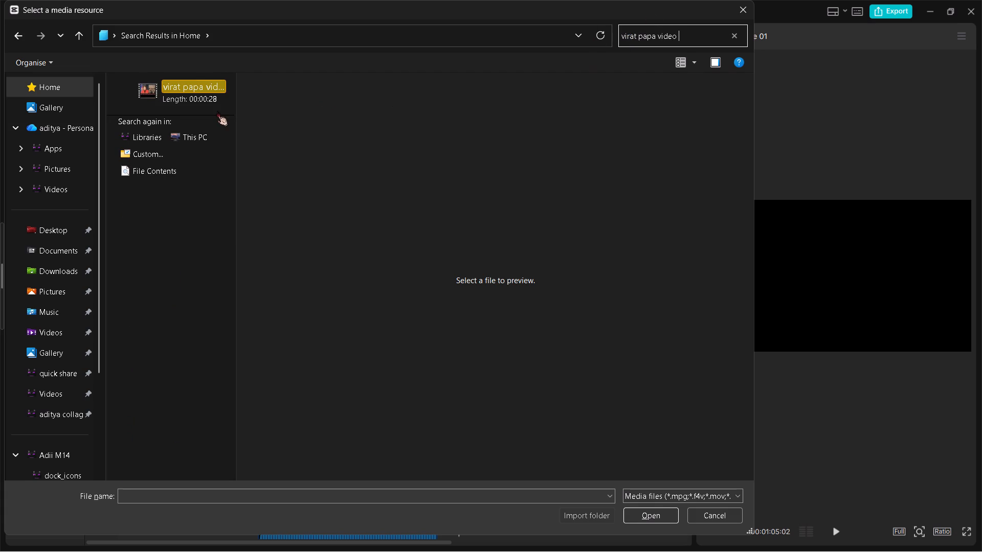
left_click(217, 111)
double_click(201, 102)
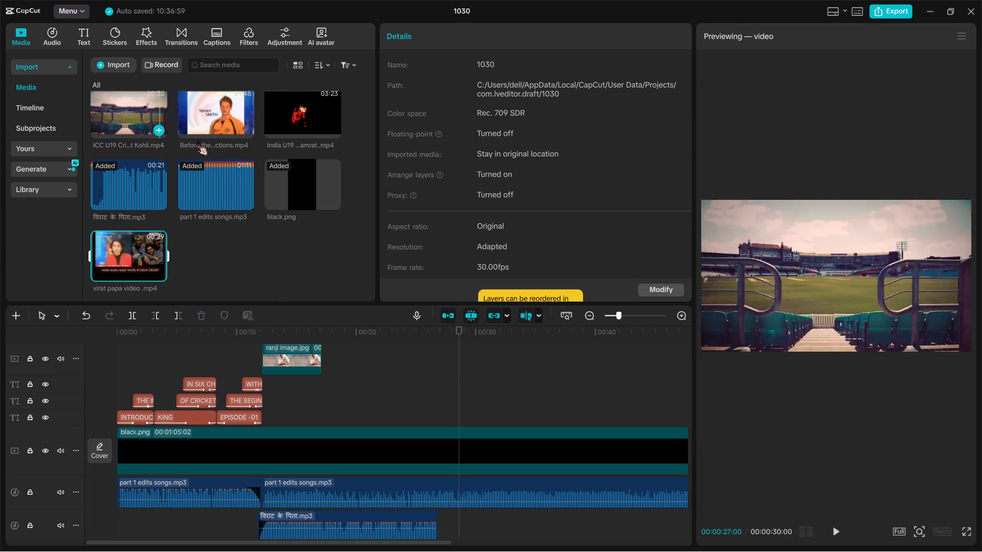
Add the virat papa video to the timeline on its own track, starting where the opening titles end at about 00:12.
left_click_drag(139, 240, 253, 406)
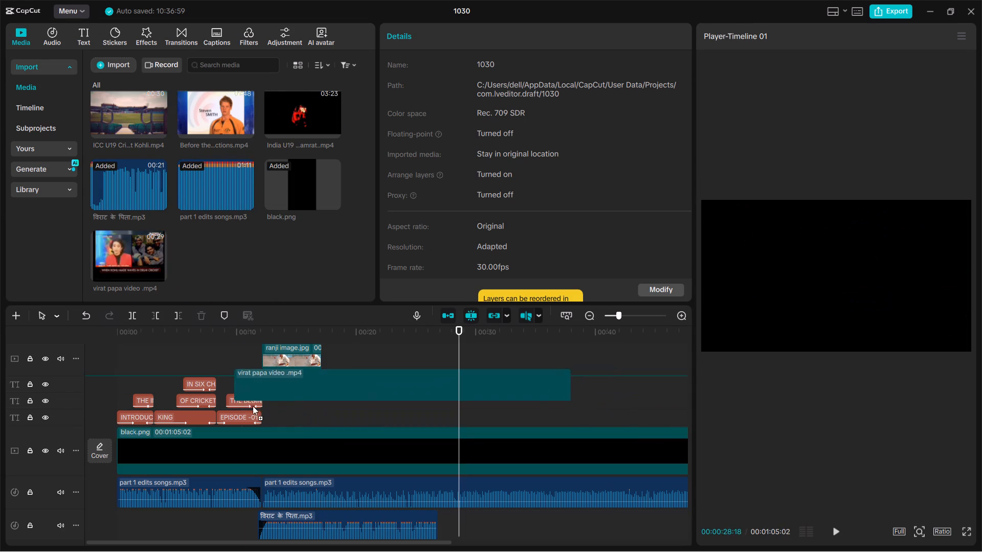
left_click_drag(253, 406, 261, 408)
Trim the black.png clip so it ends at 00:00:12:04, where the video begins.
left_click(263, 485)
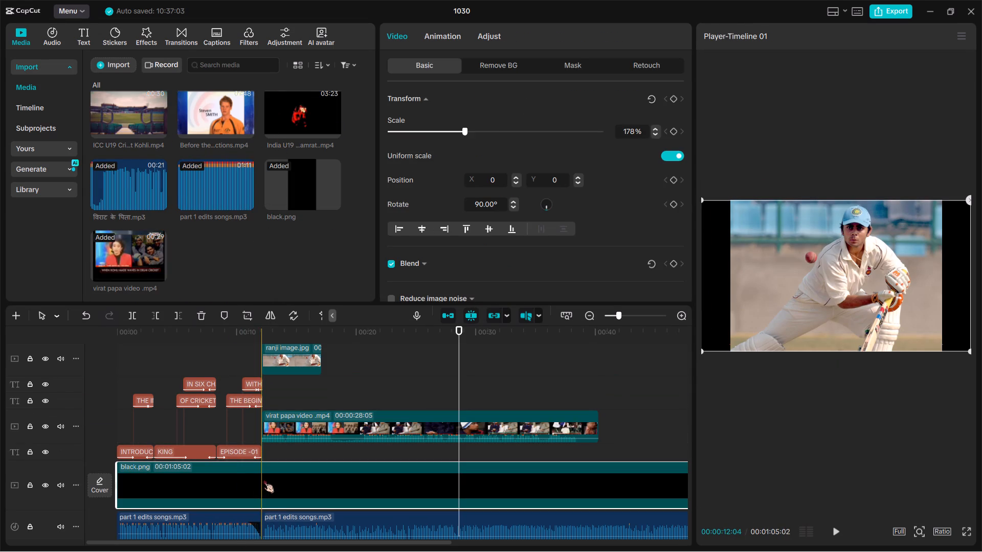
key("w")
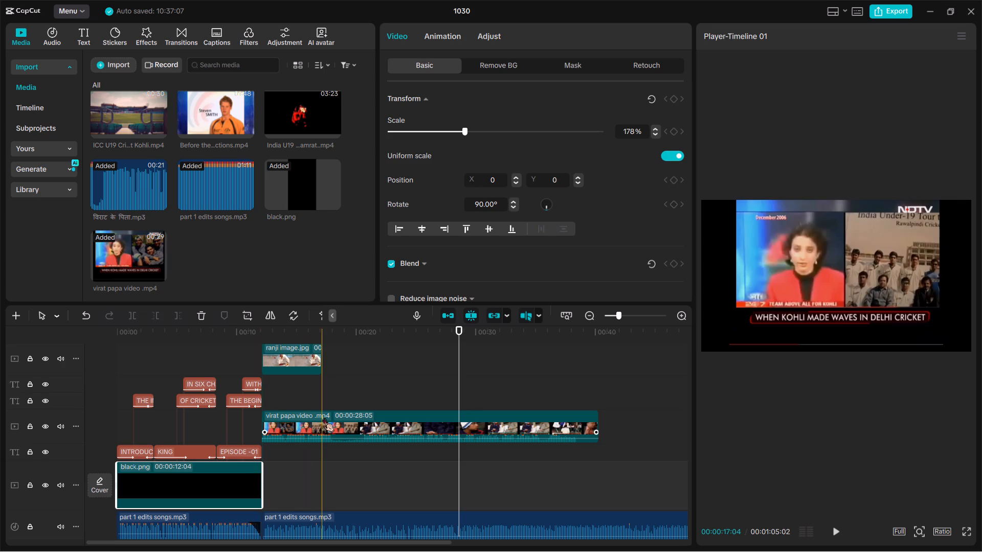
Move the virat papa video onto the main track directly after black.png and play the transition.
left_click_drag(323, 417, 321, 489)
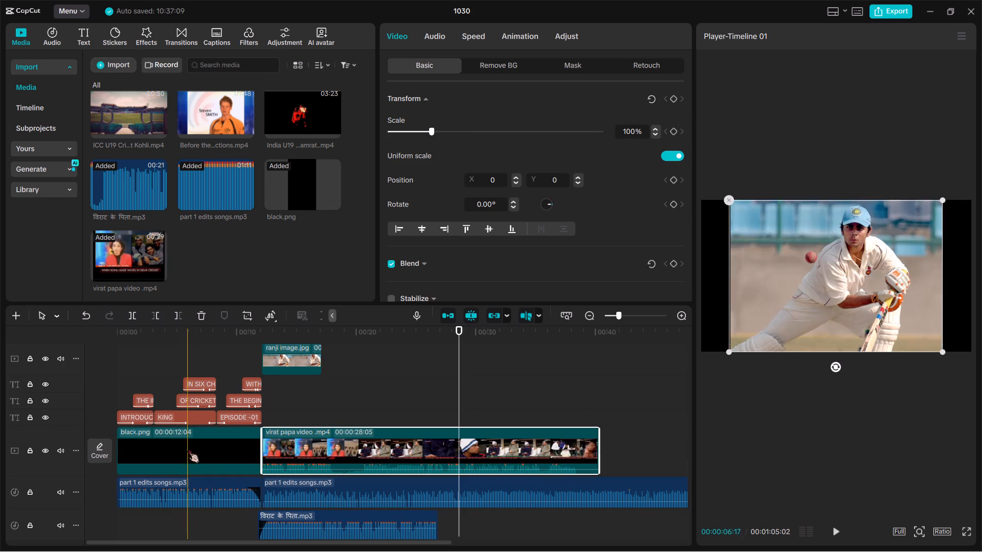
key("space")
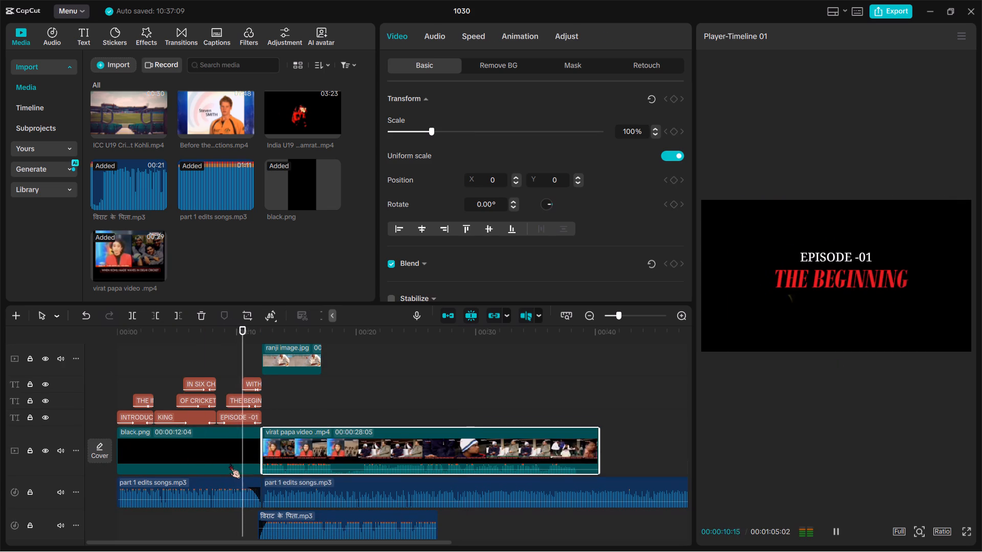
key("space")
Delete the ranji image.jpg clip from the timeline.
left_click(275, 353)
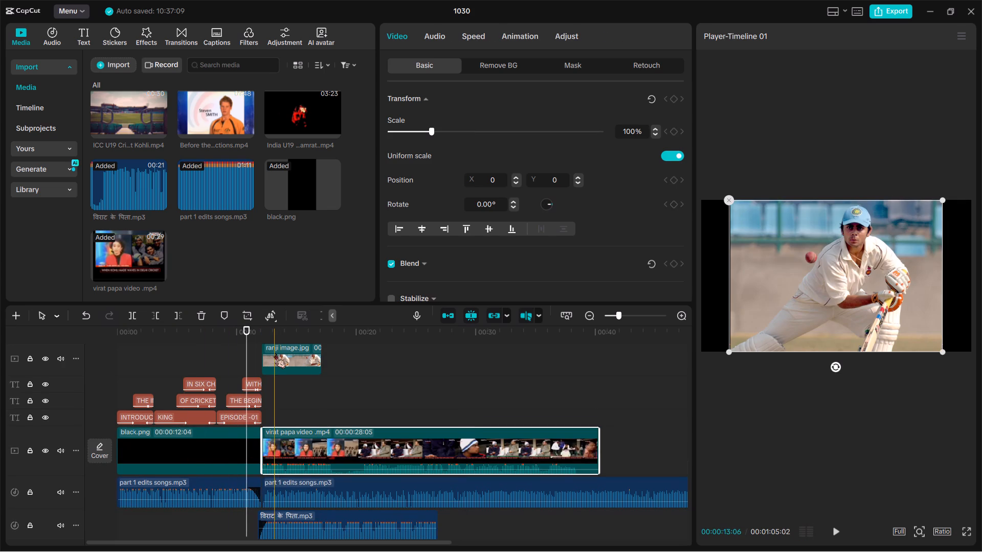
key("BackSpace")
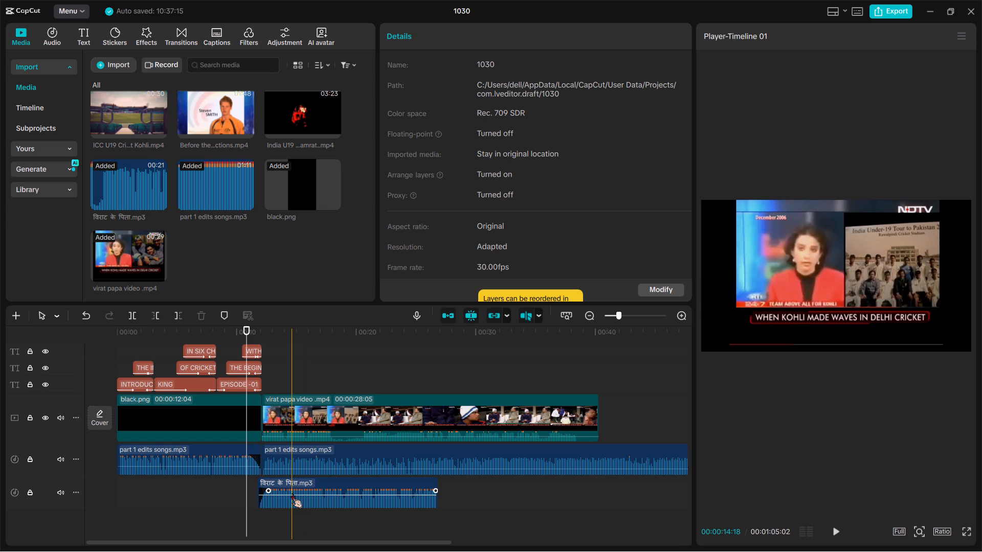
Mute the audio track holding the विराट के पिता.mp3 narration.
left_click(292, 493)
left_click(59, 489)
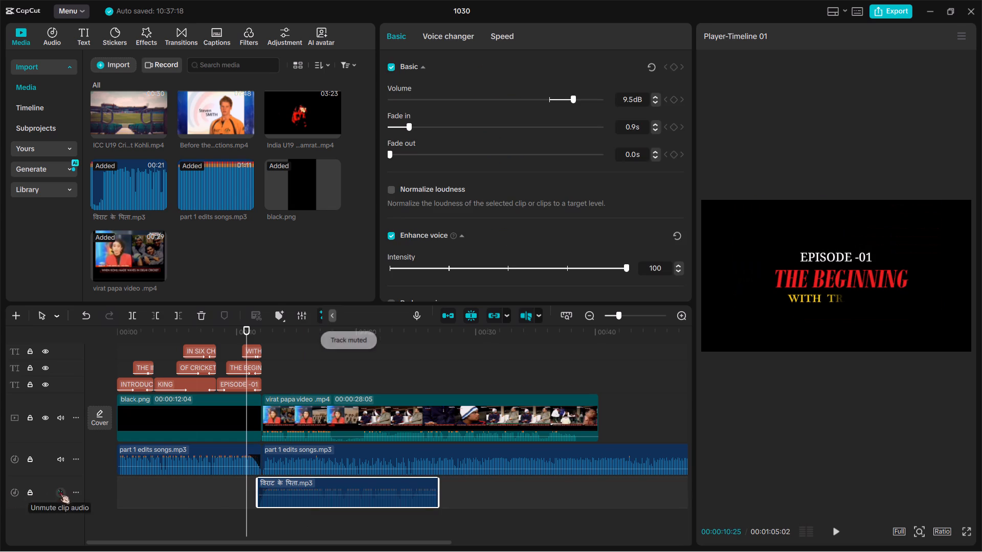
Play the virat papa video and trim away its opening news-anchor part up to about 00:00:20:05, closing the gap.
key("space")
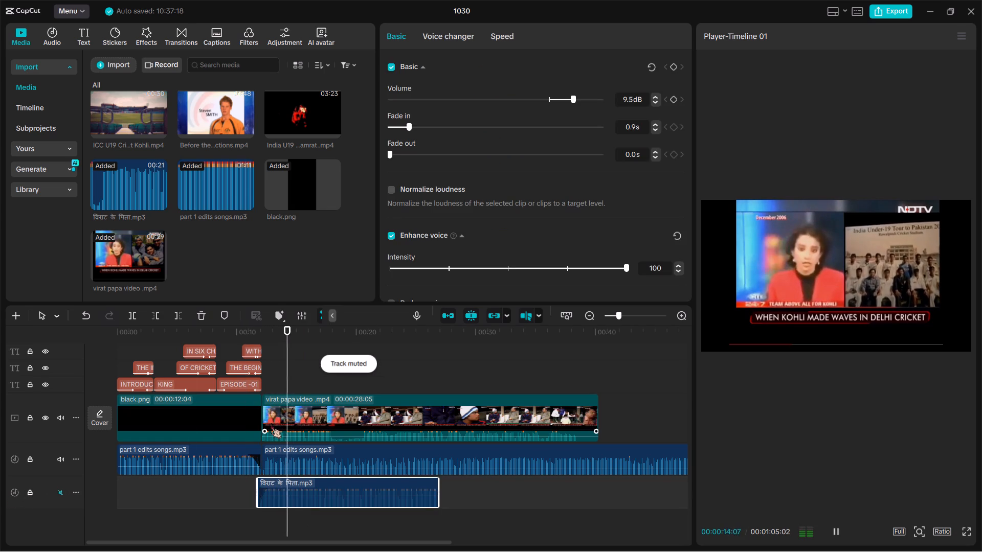
scroll(388, 425, "up", 13, "ctrl")
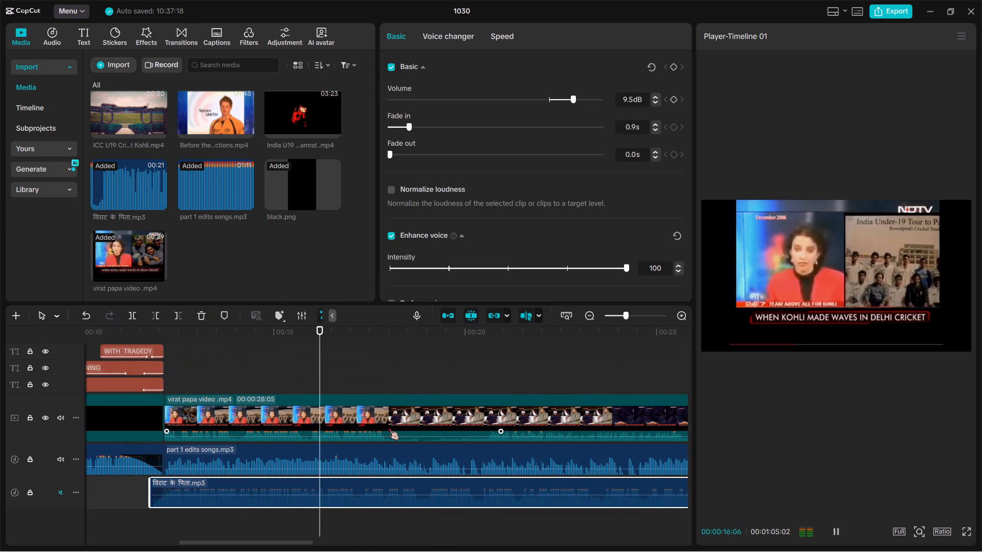
scroll(388, 425, "left", 1)
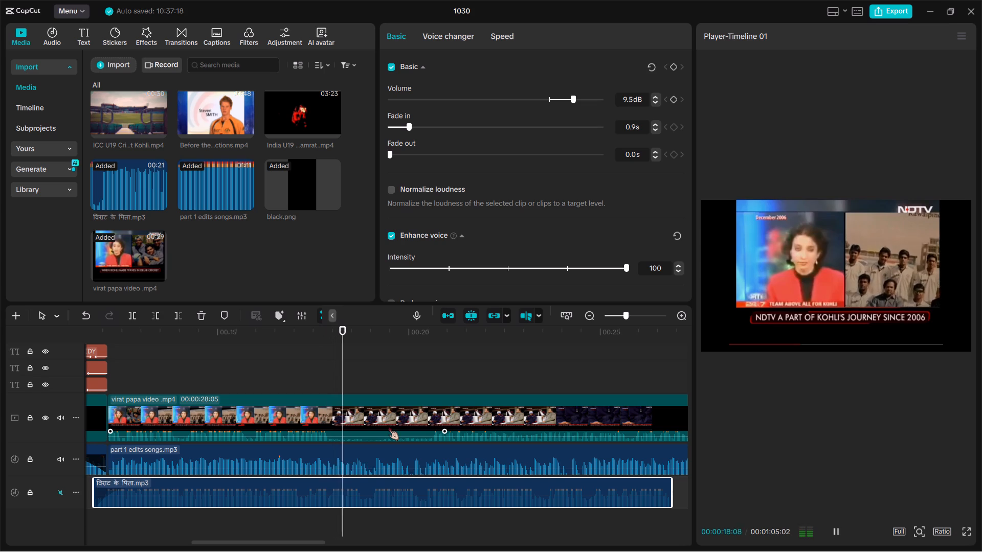
key("space")
scroll(388, 425, "up", 6, "ctrl")
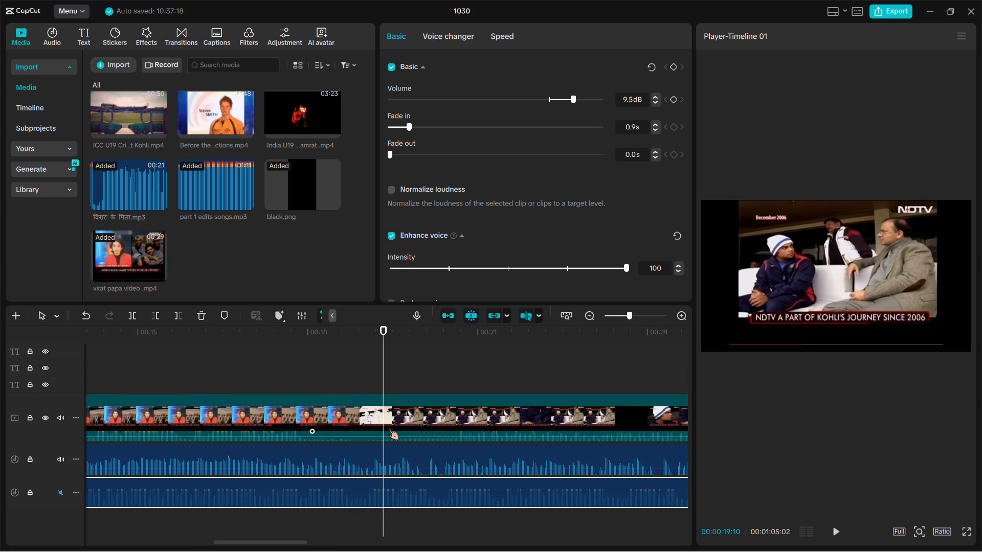
key("space")
key("space")
key("space")
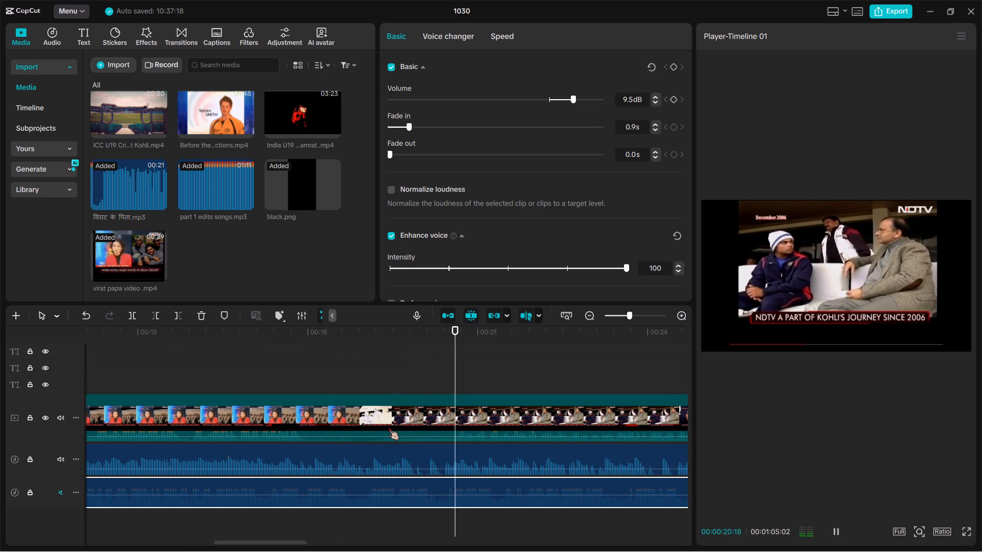
key("space")
key("space")
key("space")
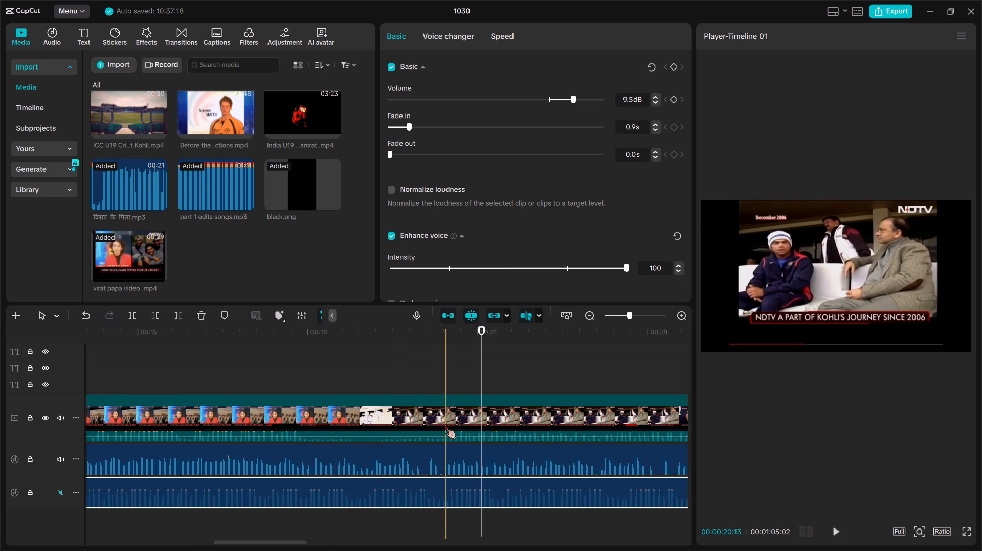
left_click(445, 424)
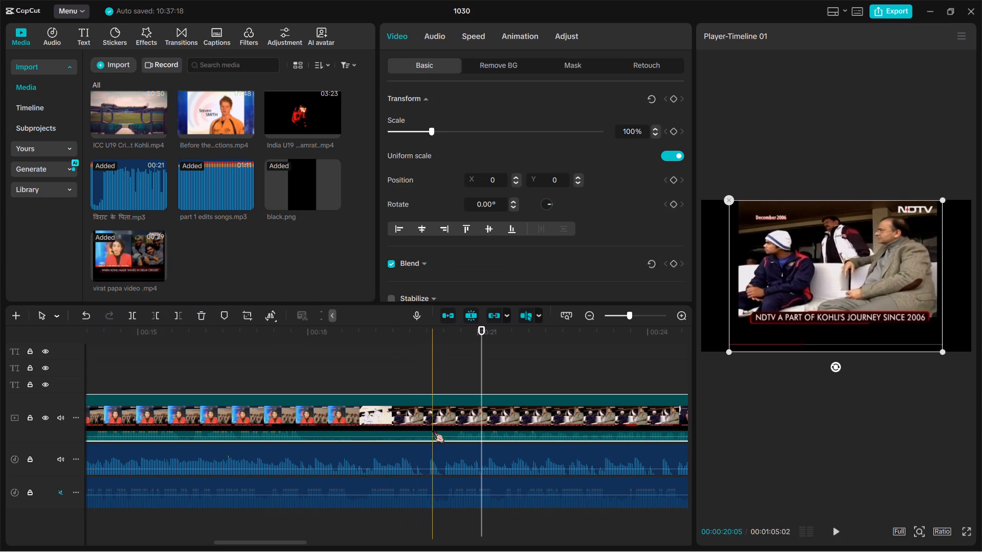
key("q")
Play the trimmed virat papa video and cut off its end so the clip lasts 00:00:15:14.
scroll(411, 426, "right", 1)
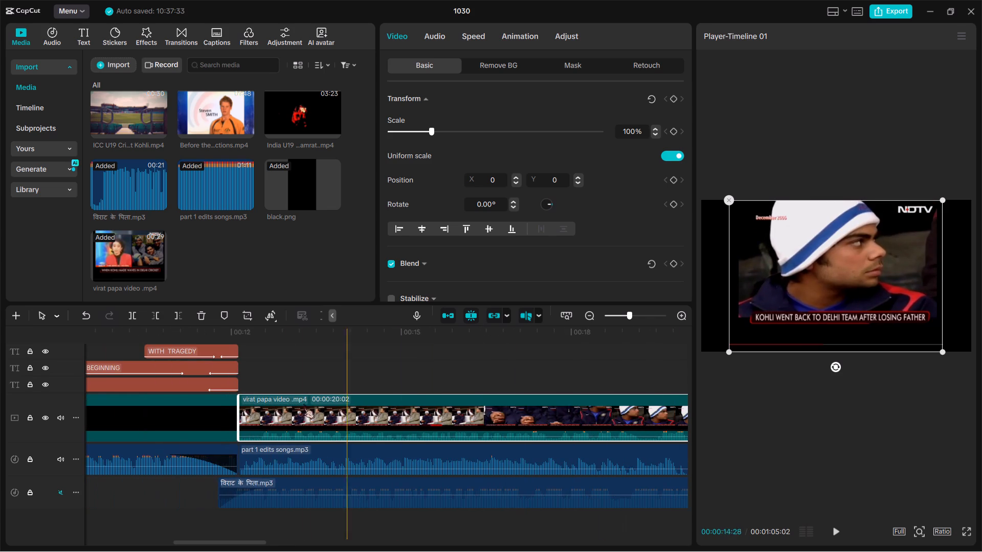
key("space")
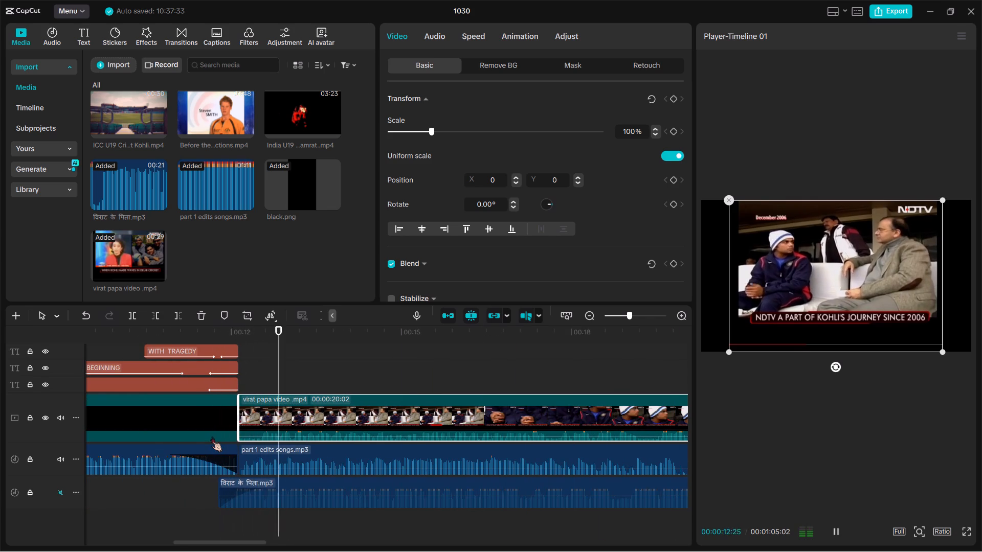
scroll(211, 436, "left", 1)
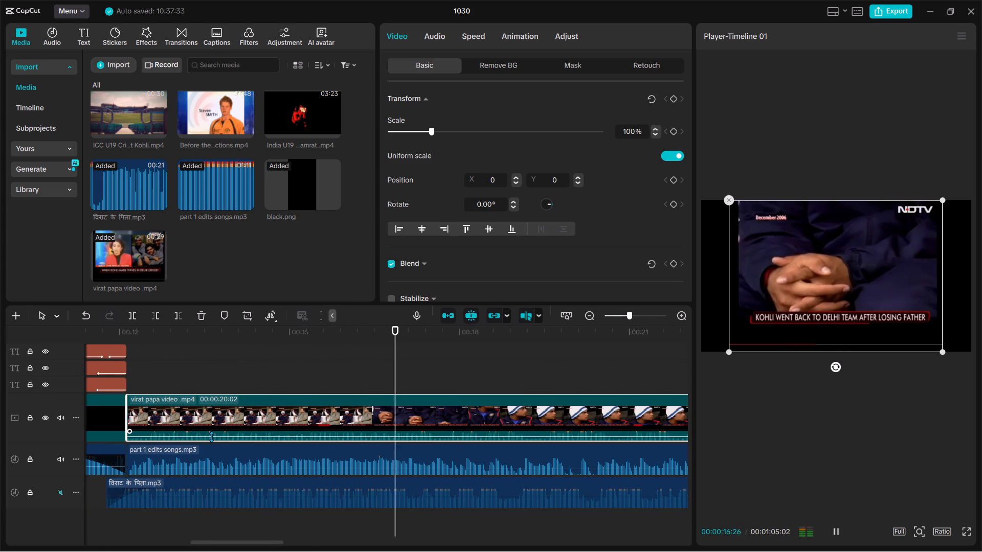
scroll(211, 436, "left", 1)
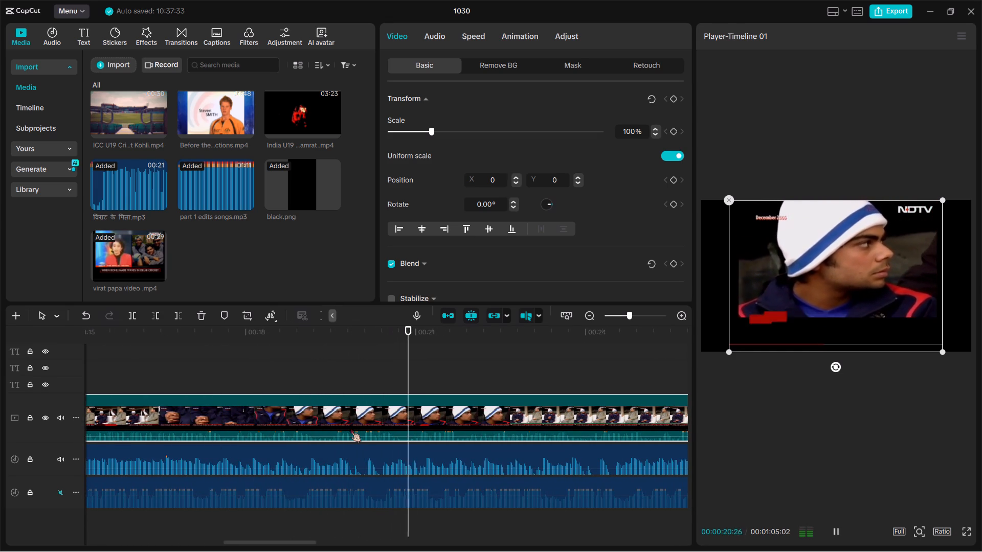
scroll(350, 427, "left", 1)
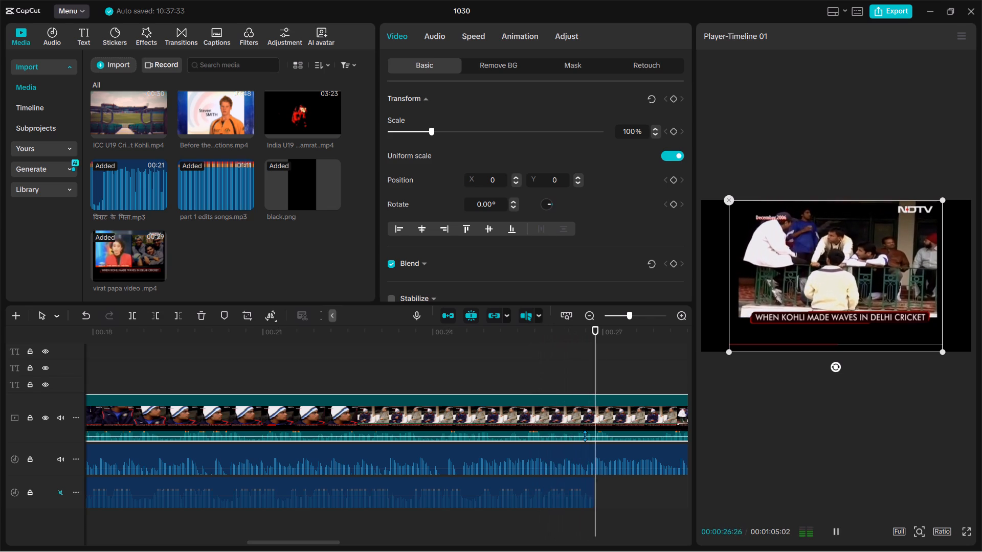
key("space")
key("space")
key("space")
scroll(585, 435, "left", 1)
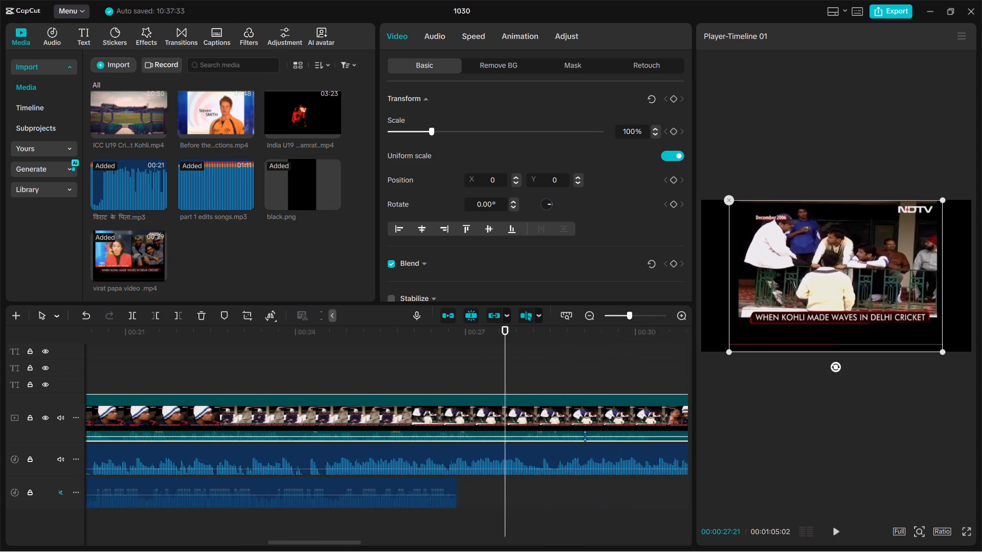
scroll(585, 435, "left", 1)
key("space")
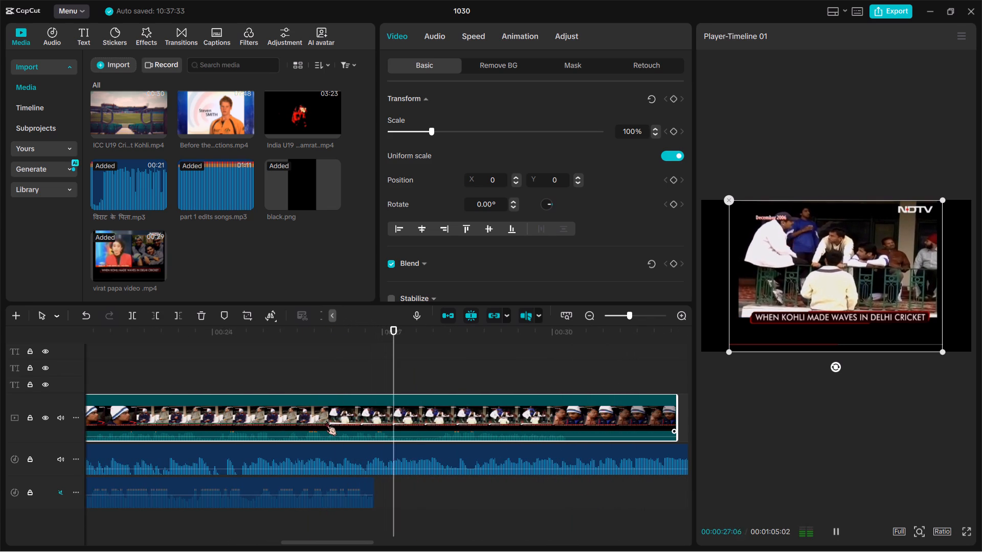
key("space")
key("space")
key("space")
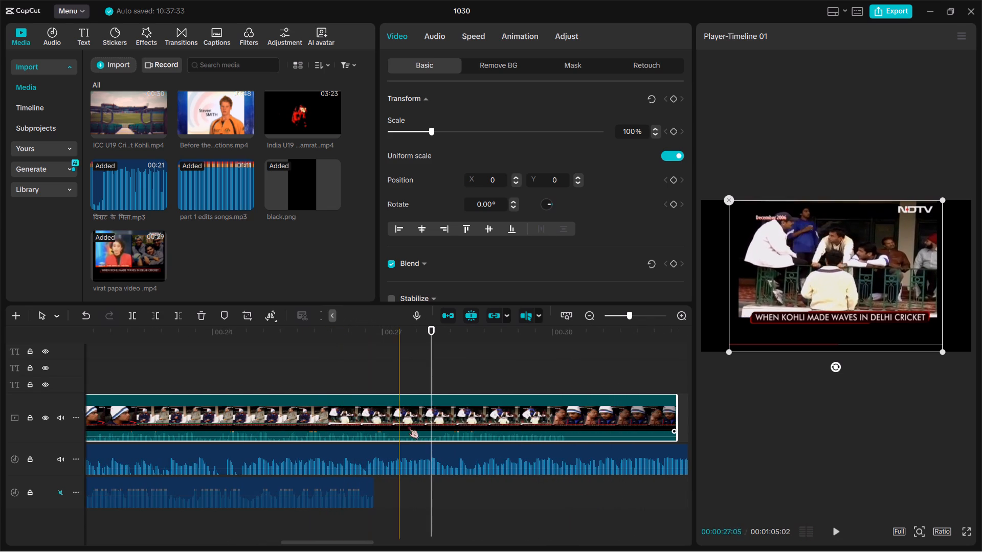
key("w")
Delete the विराट के पिता.mp3 narration clip from the timeline.
scroll(416, 424, "right", 1)
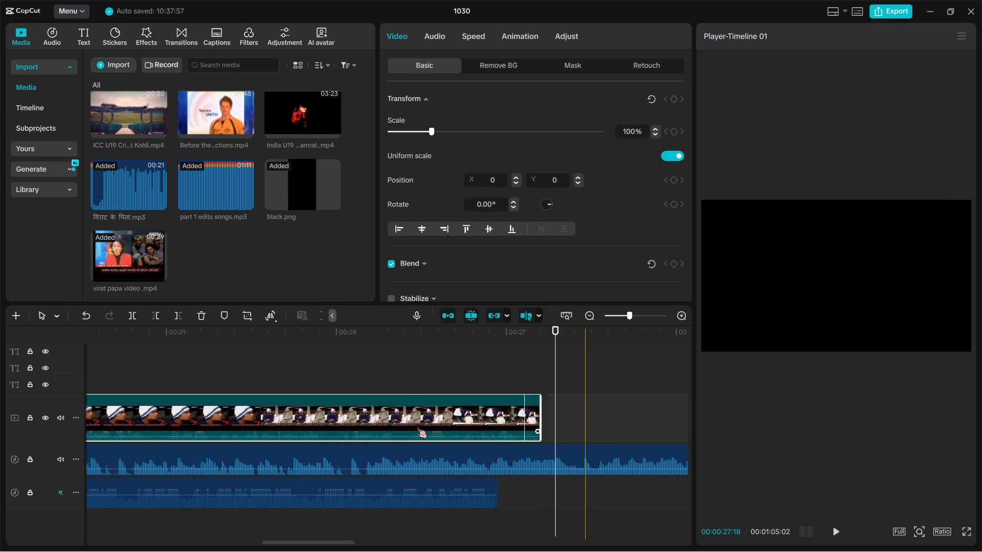
scroll(416, 424, "right", 1)
scroll(416, 424, "down", 16, "ctrl")
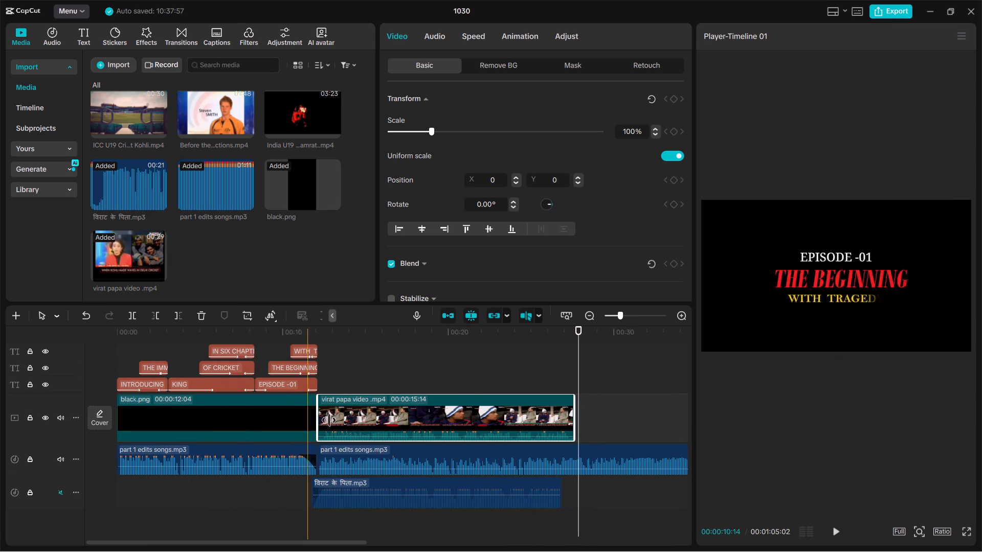
left_click(364, 502)
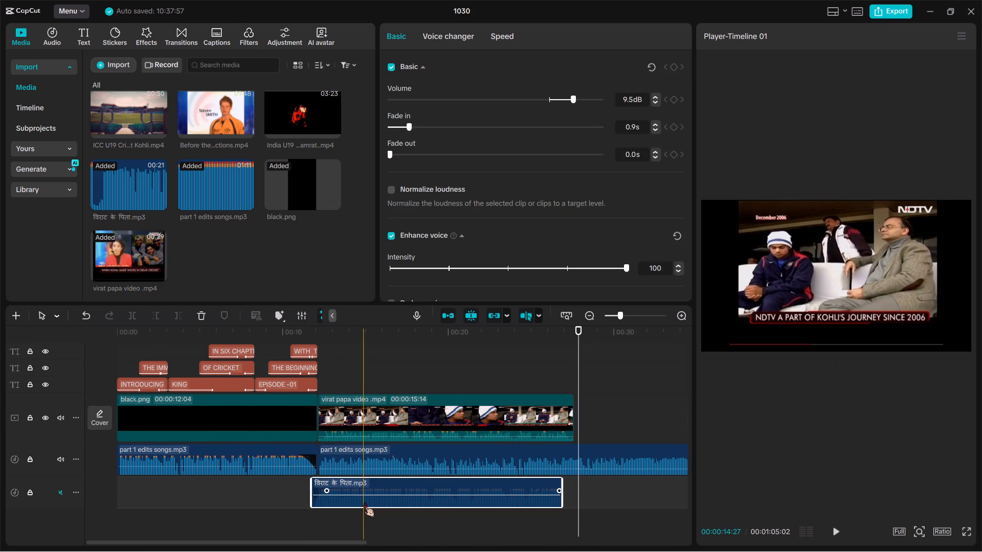
key("BackSpace")
Set the virat papa video's volume to 5.6 dB, its fade-in to 0.5 s and its fade-out to 0.8 s.
left_click(346, 443)
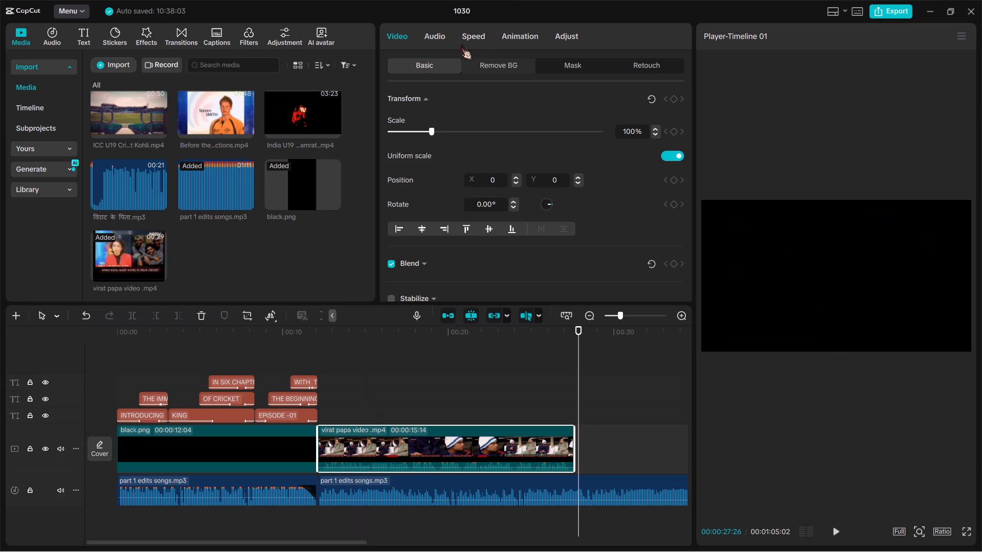
left_click(443, 44)
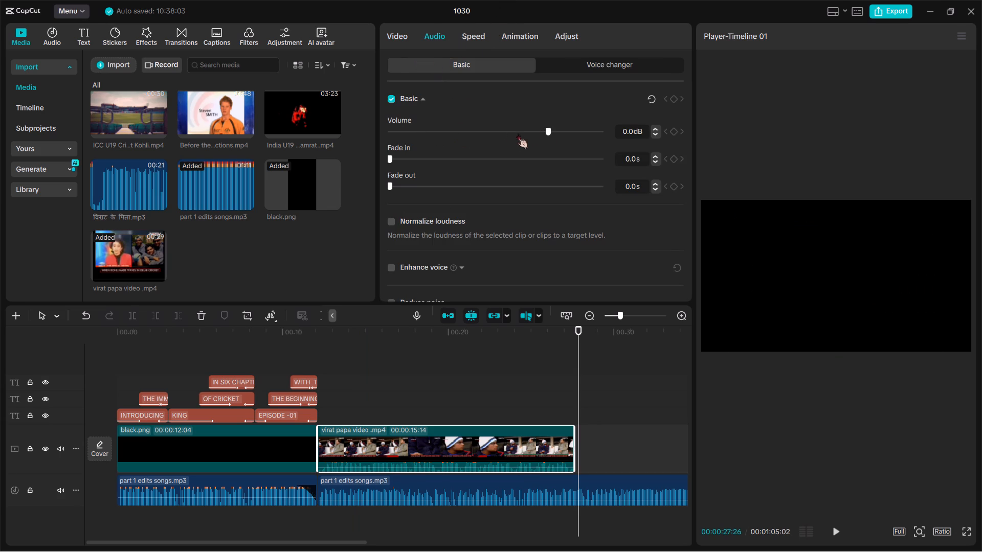
left_click_drag(545, 128, 561, 132)
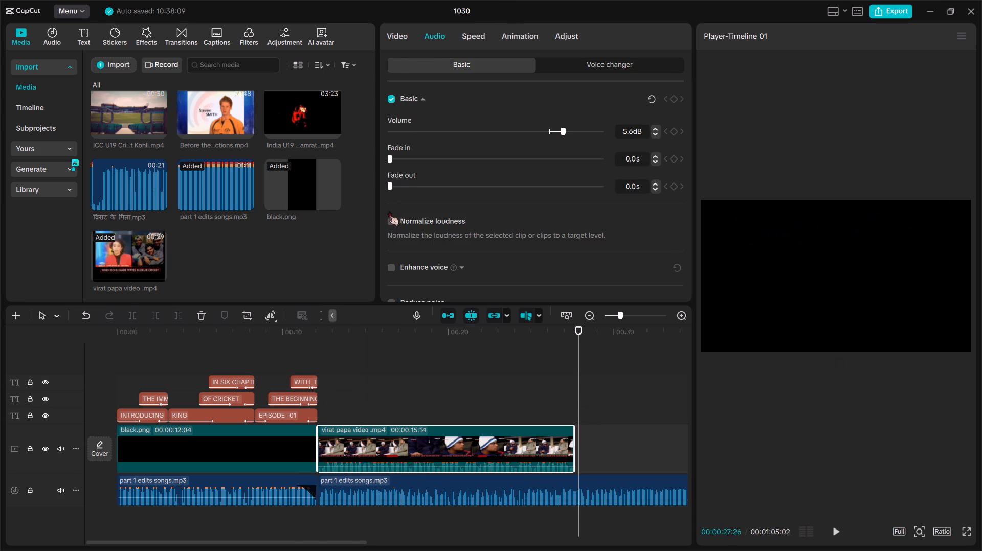
left_click_drag(391, 160, 396, 160)
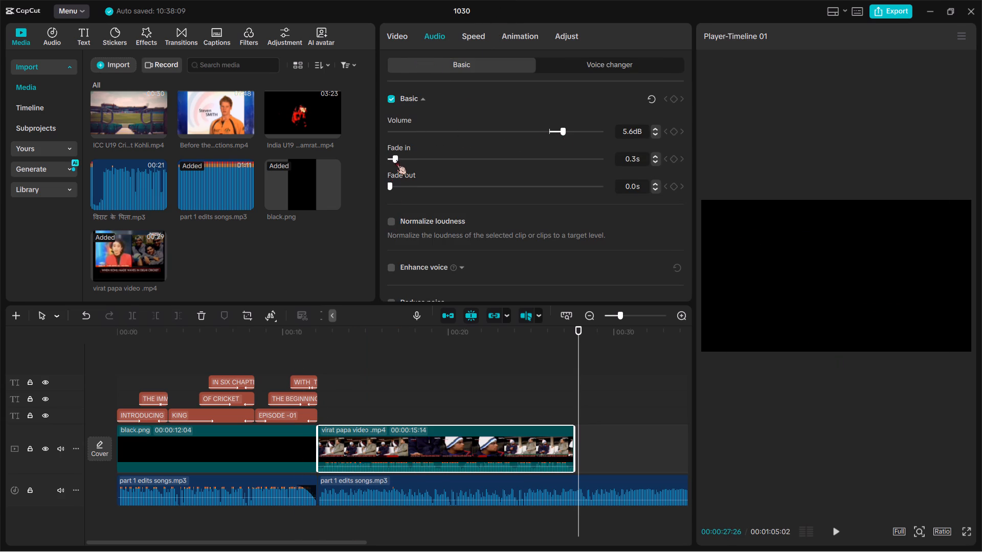
left_click(396, 160)
left_click_drag(396, 160, 401, 160)
left_click(390, 179)
left_click_drag(389, 183, 406, 187)
Play from the end of the titles through the virat papa video to about 00:00:23:03, checking its audio and narration.
key("space")
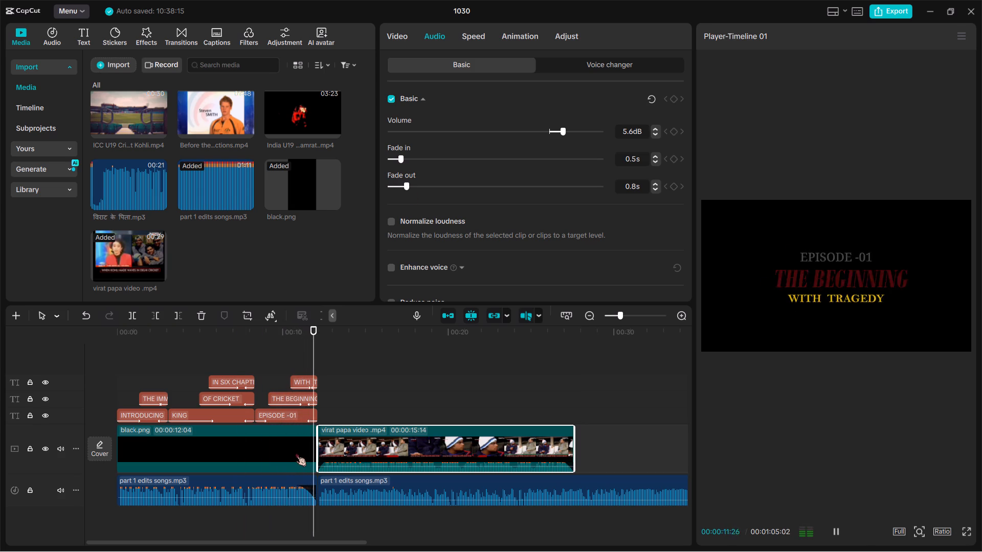
scroll(296, 451, "left", 1)
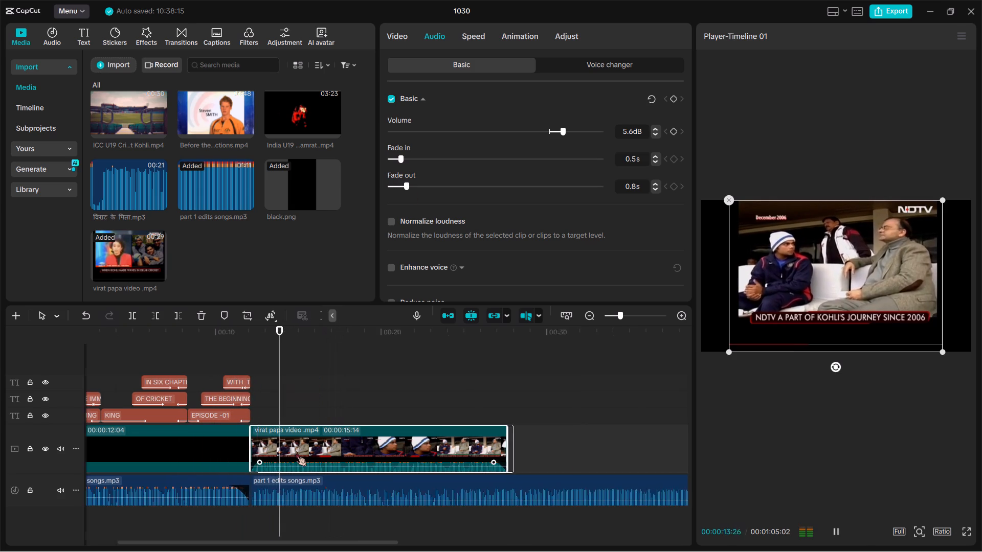
scroll(296, 451, "left", 1)
scroll(296, 451, "up", 13, "ctrl")
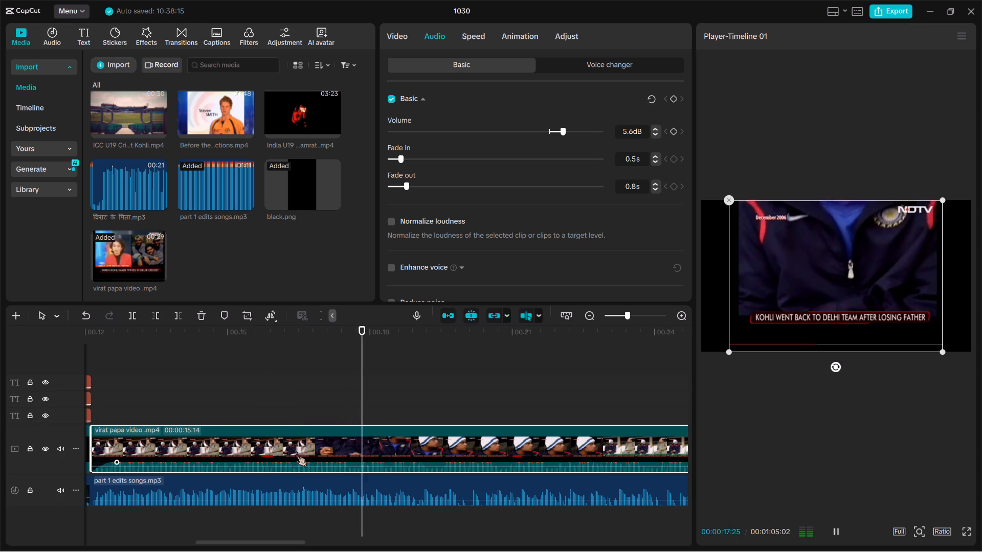
key("space")
key("space")
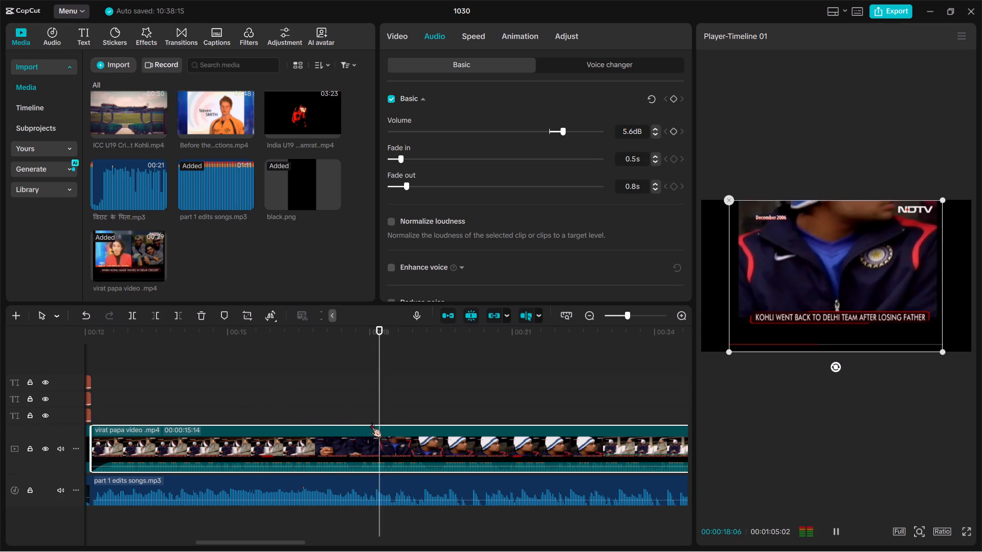
scroll(371, 423, "left", 1)
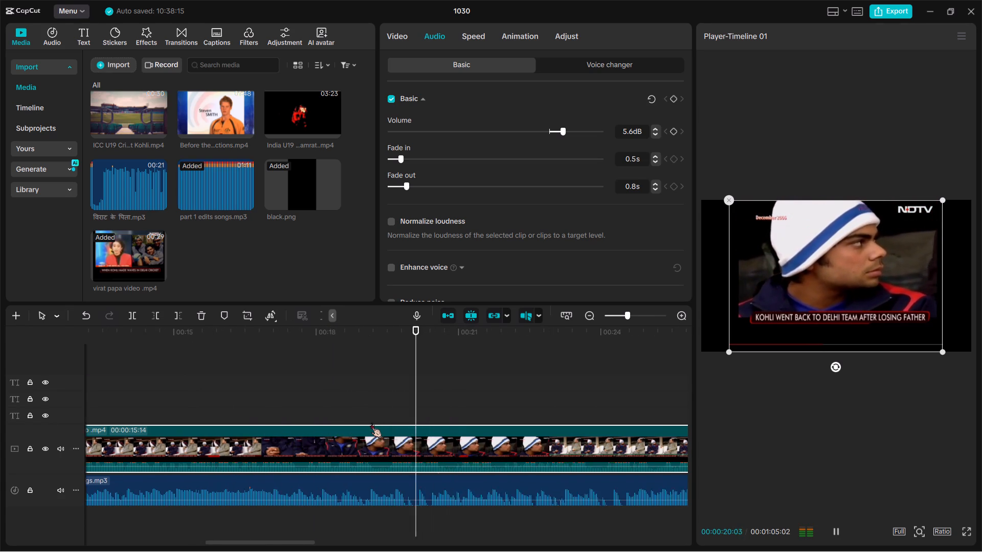
scroll(371, 423, "left", 1)
key("space")
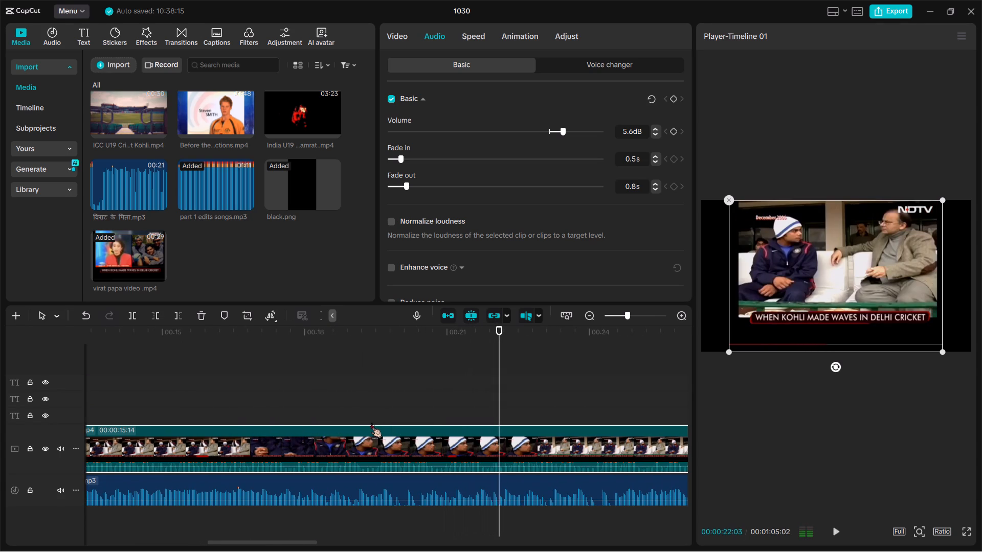
key("space")
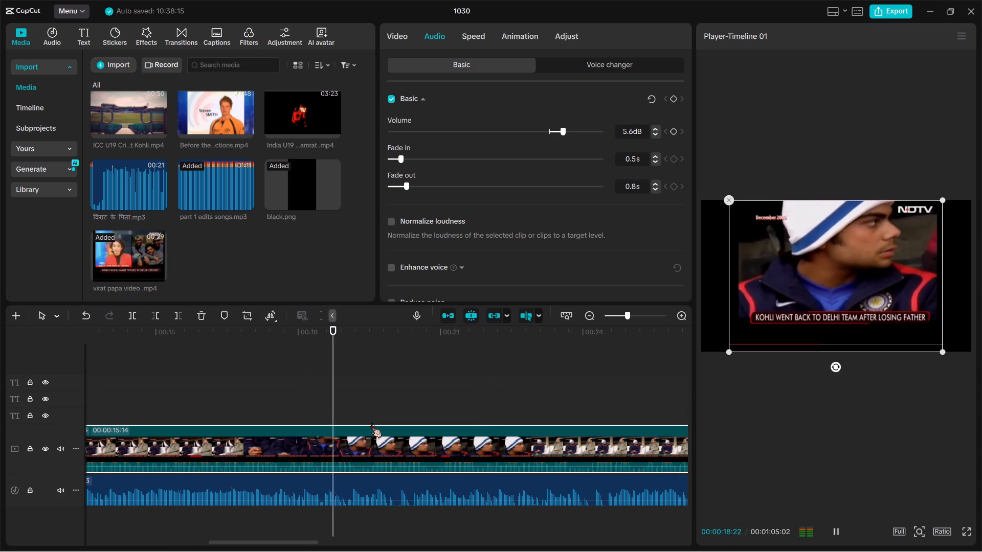
scroll(371, 423, "left", 1)
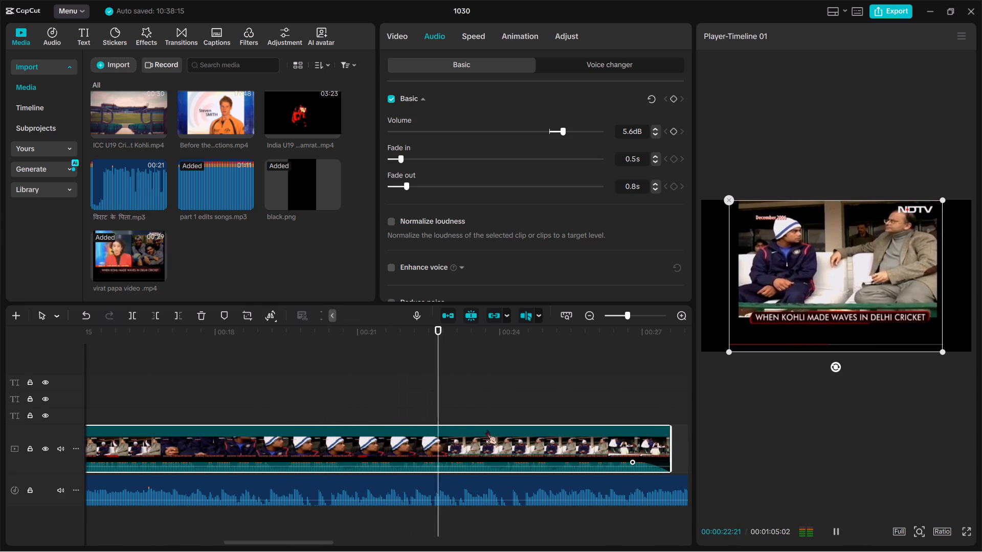
key("space")
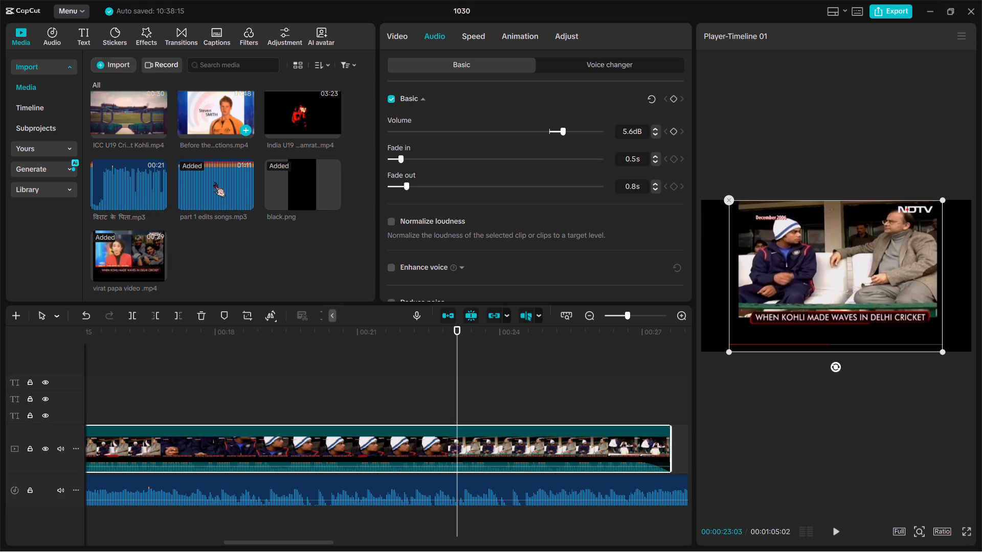
Place rangi image 2.webp on a track above the virat papa video, starting at about 00:00:22:18.
scroll(214, 182, "up", 2)
left_click_drag(114, 112, 253, 258)
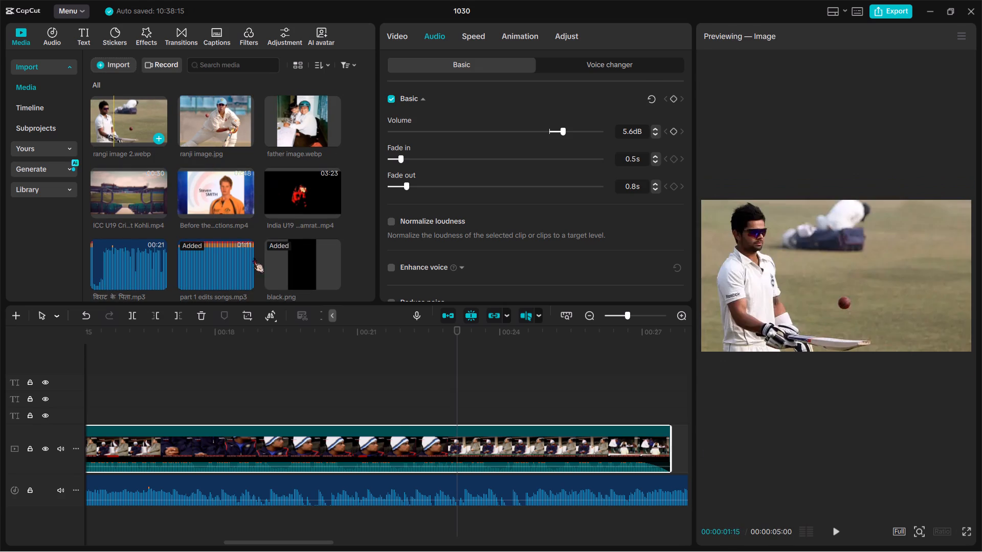
left_click_drag(253, 258, 430, 413)
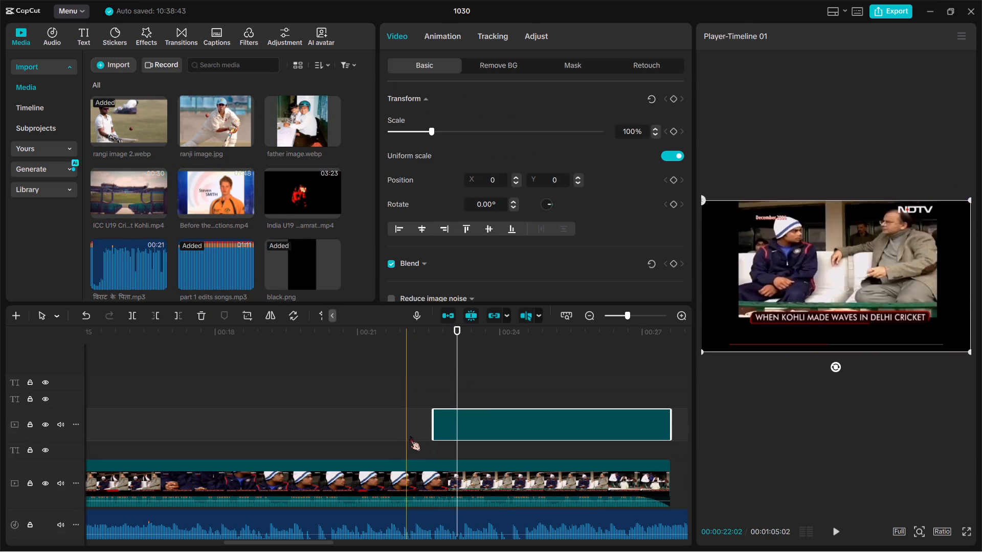
key("space")
key("space")
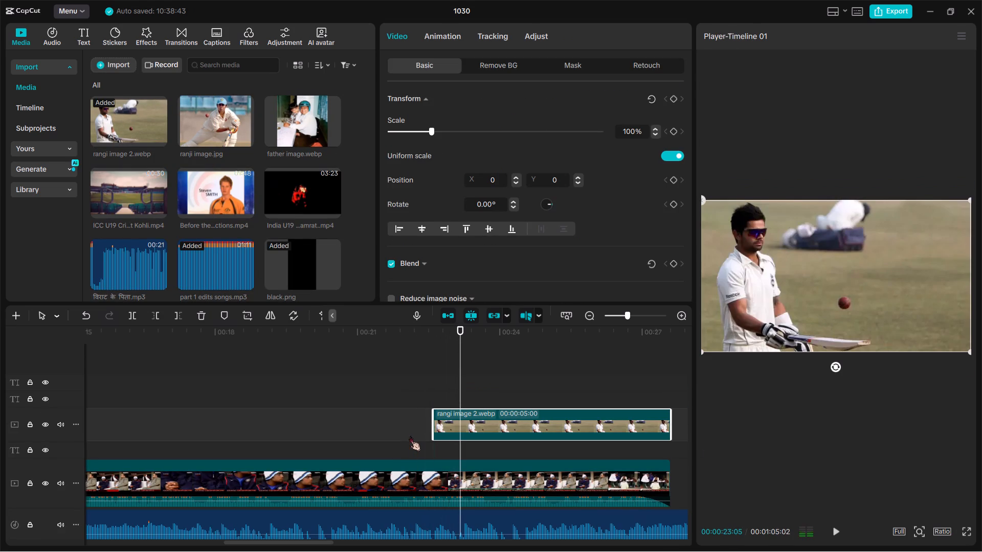
left_click_drag(456, 423, 456, 440)
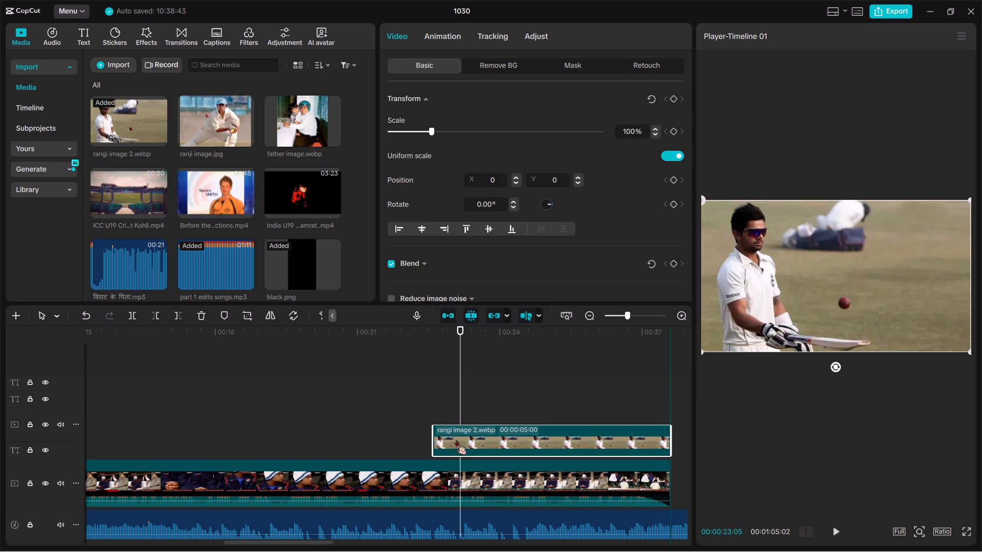
left_click_drag(456, 440, 456, 441)
Play across rangi image 2.webp and trim its end to about 00:00:23:24.
key("space")
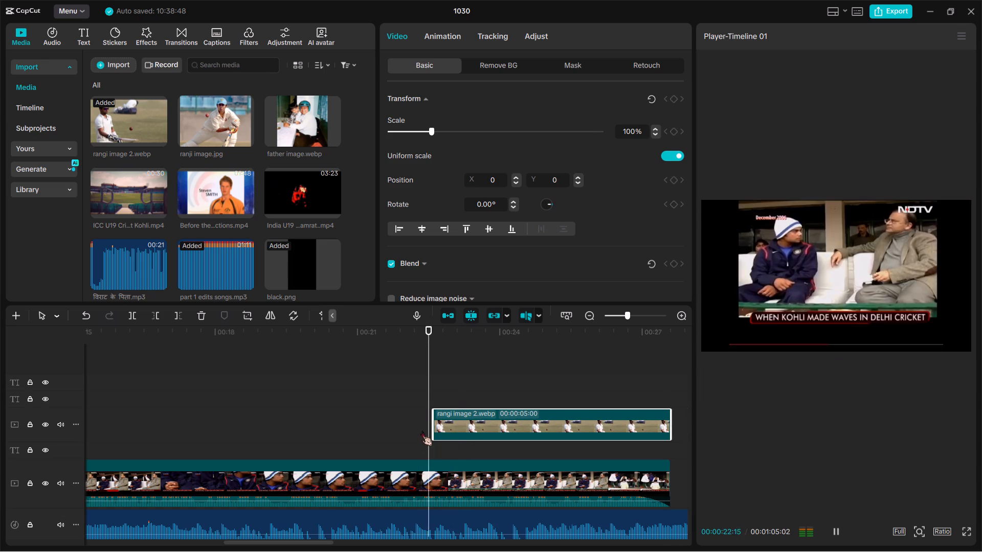
key("space")
key("space")
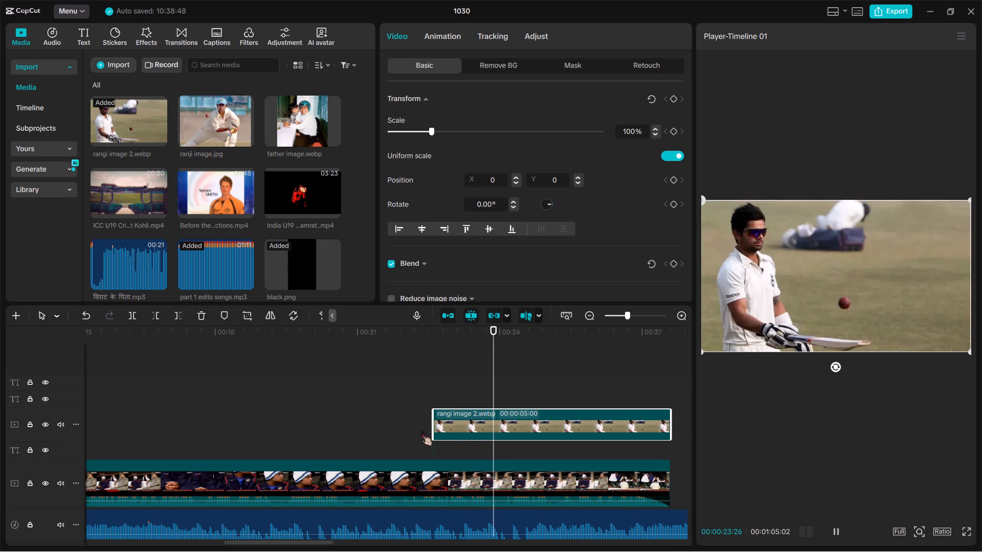
key("space")
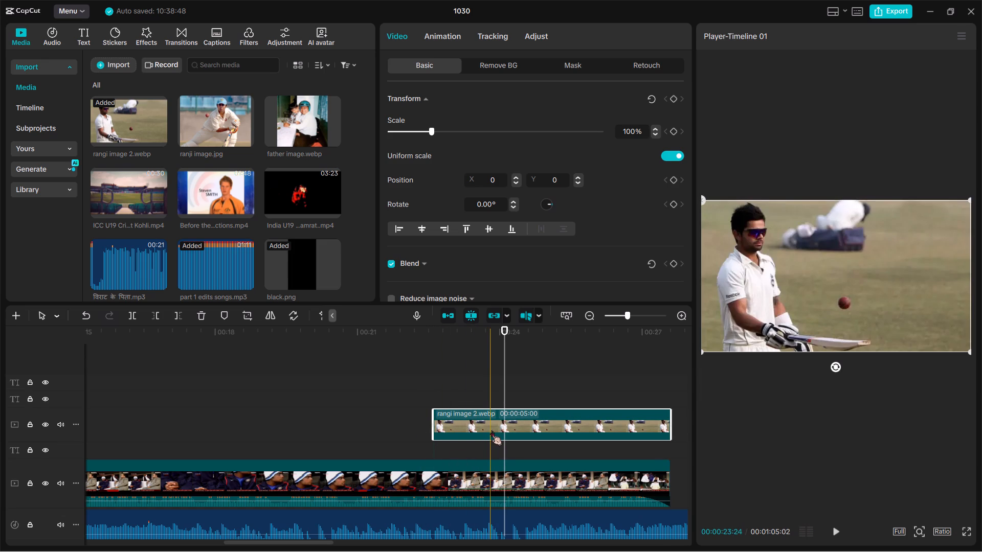
key("w")
Place ranji image.jpg directly after rangi image 2.webp and trim its end to about 00:00:25:12.
left_click_drag(223, 128, 403, 383)
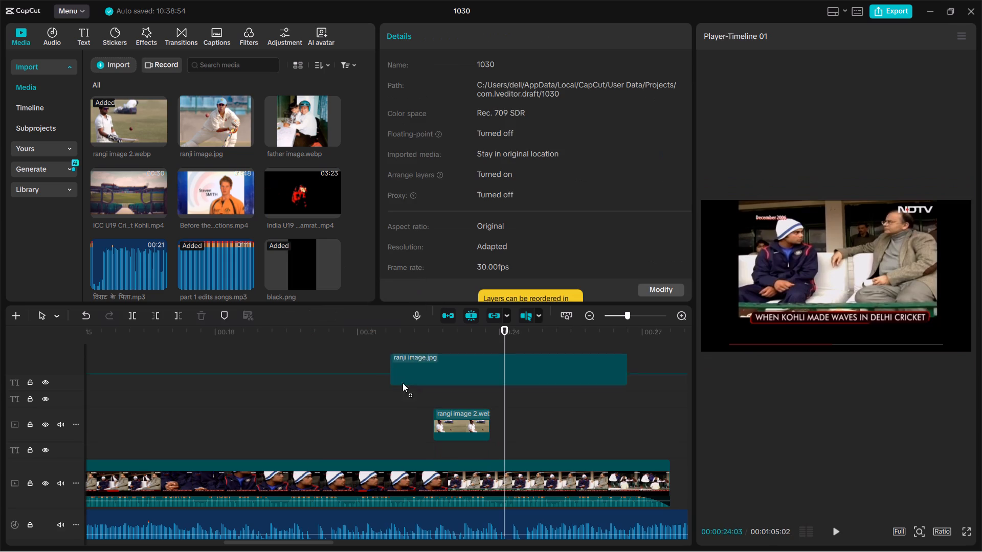
left_click_drag(403, 383, 489, 427)
key("space")
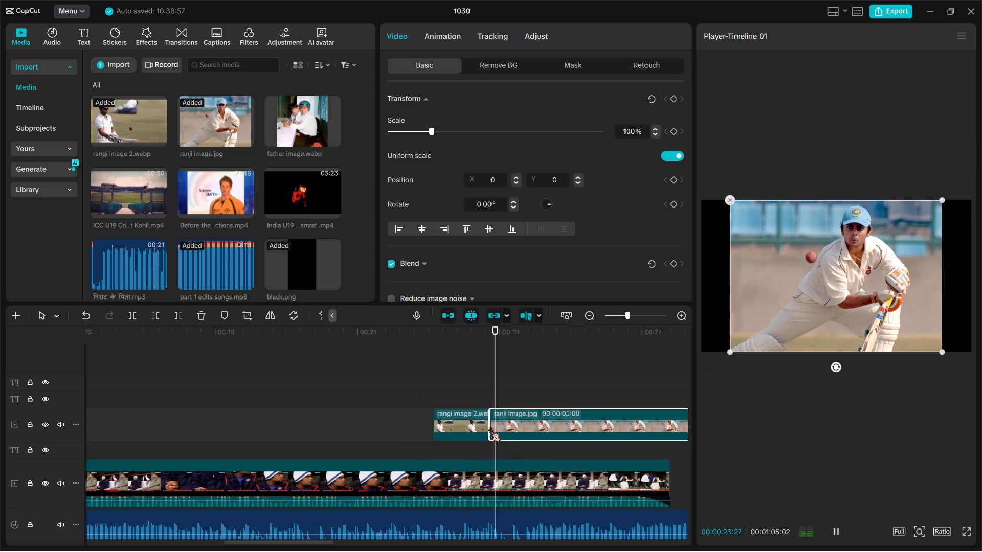
key("space")
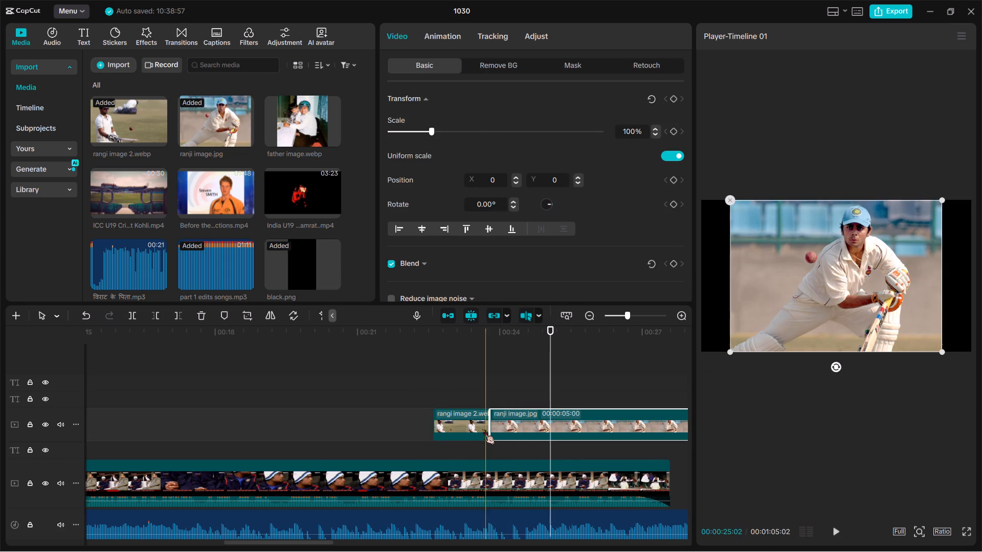
key("space")
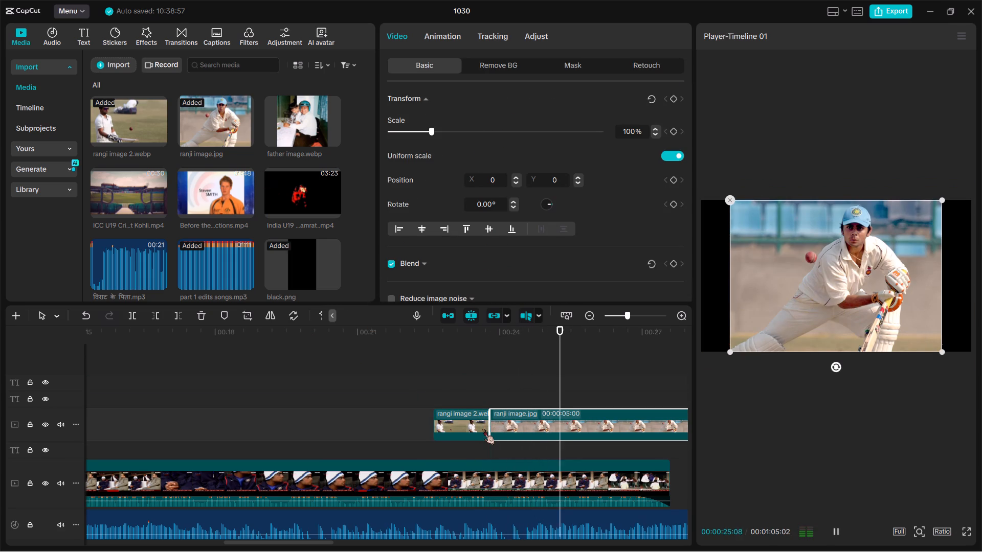
key("space")
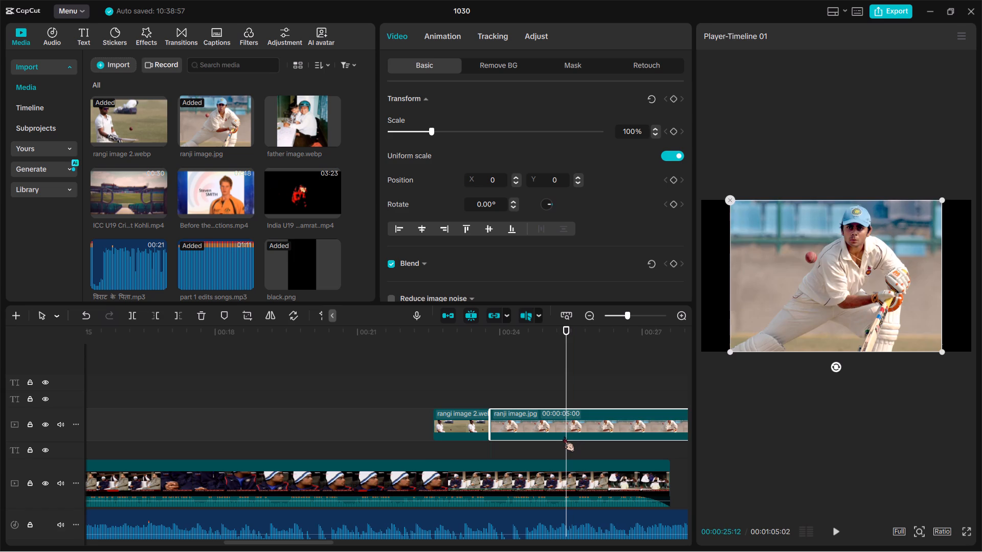
key("w")
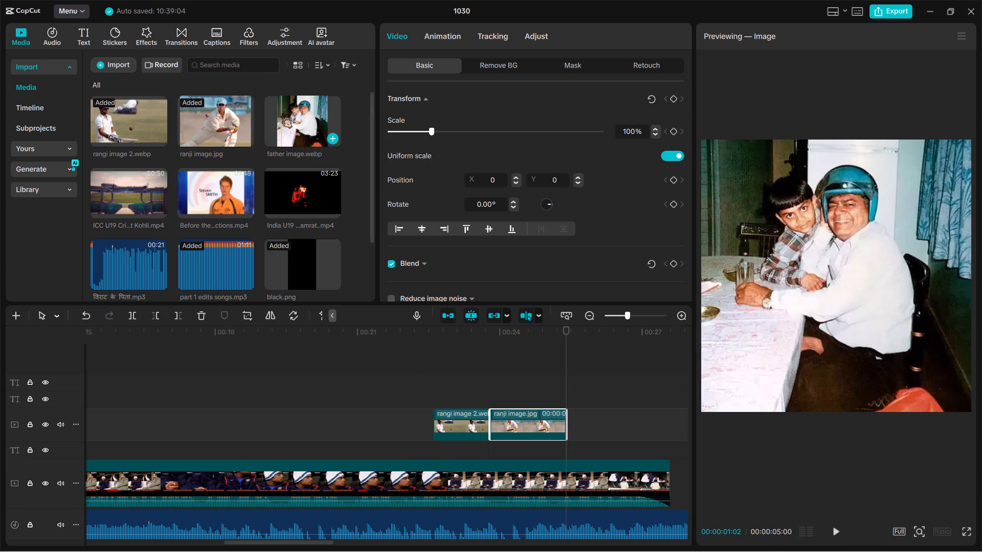
Place father image.webp directly after ranji image.jpg on the same track, without replacing an existing clip.
left_click_drag(281, 113, 561, 427)
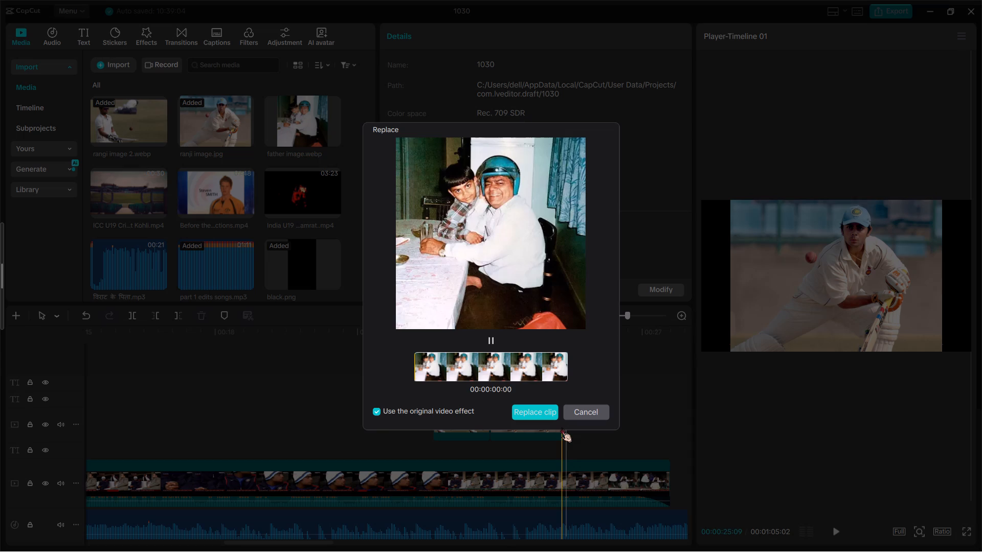
left_click(570, 408)
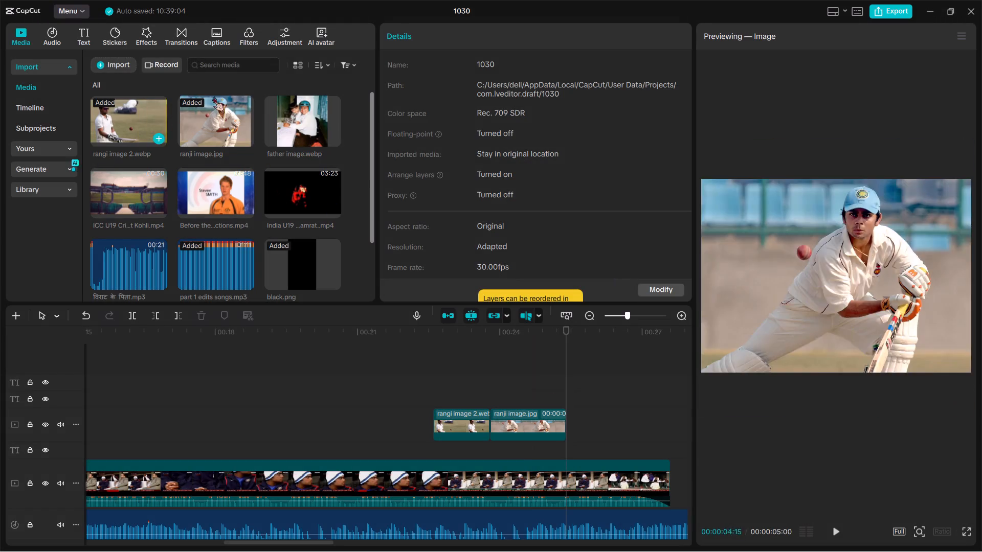
left_click_drag(287, 111, 567, 428)
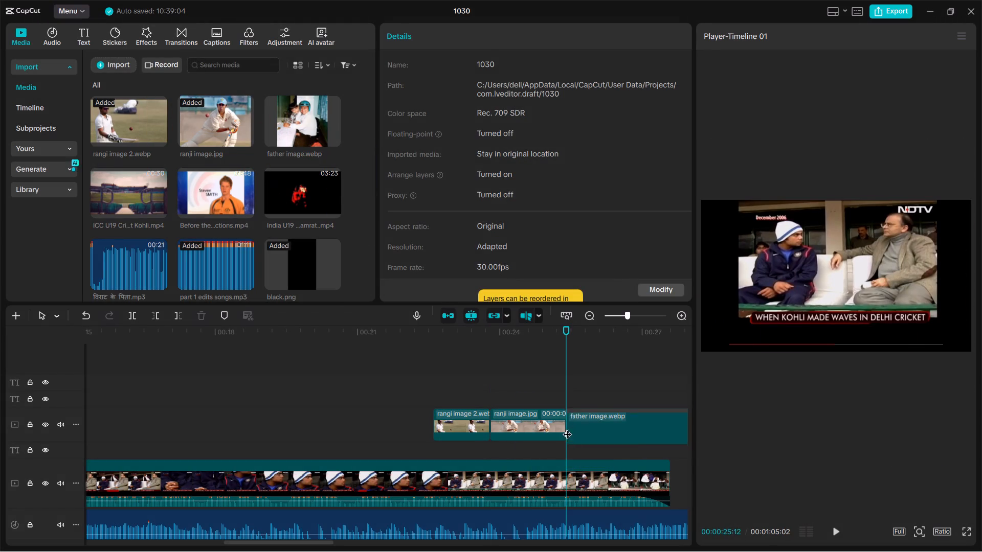
Play across father image.webp to check its timing against the narration up to the end of the virat papa video.
key("space")
key("space")
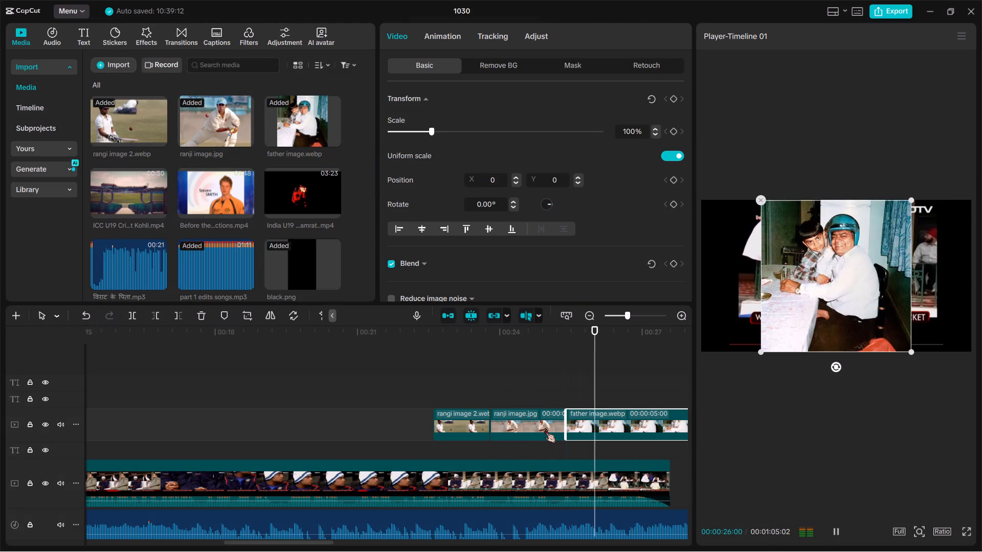
scroll(545, 428, "left", 1)
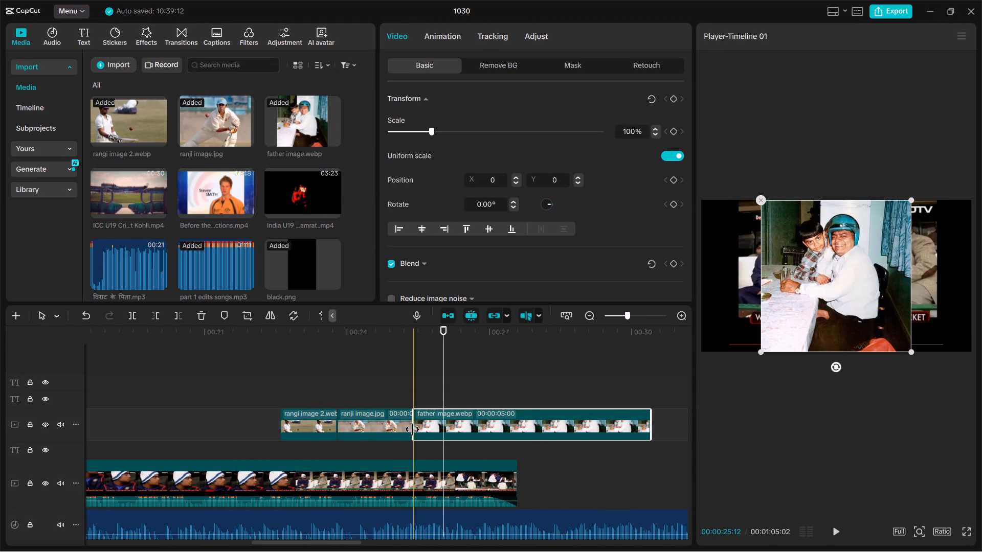
key("space")
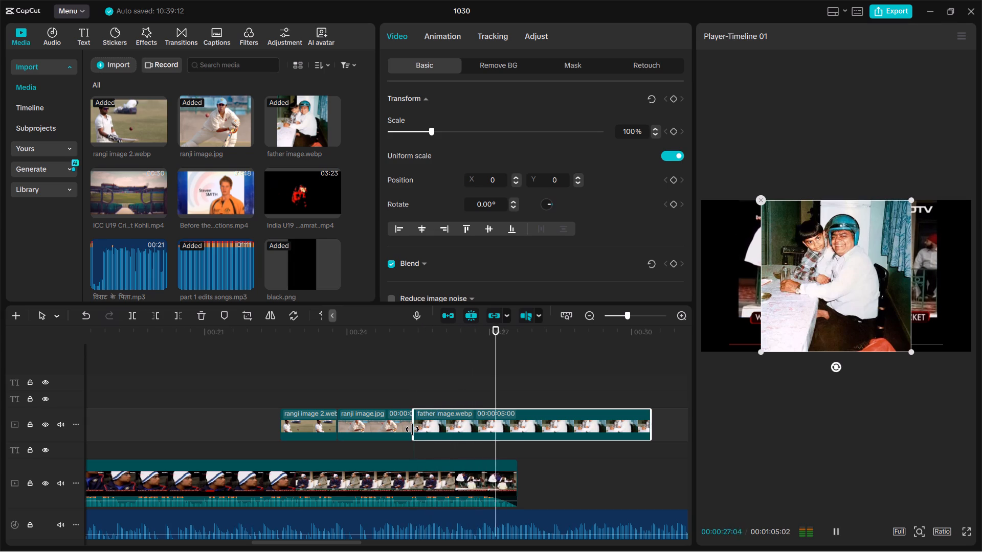
key("space")
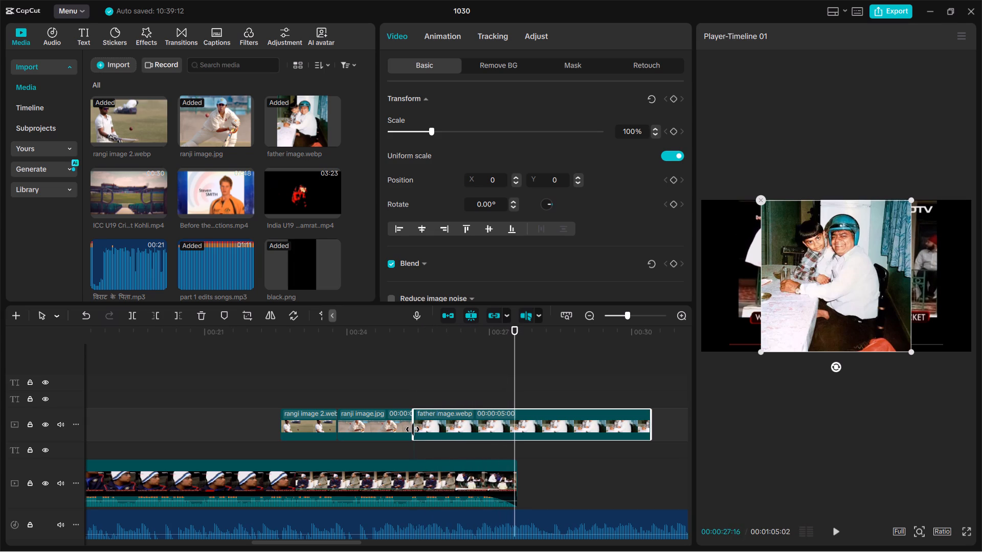
key("space")
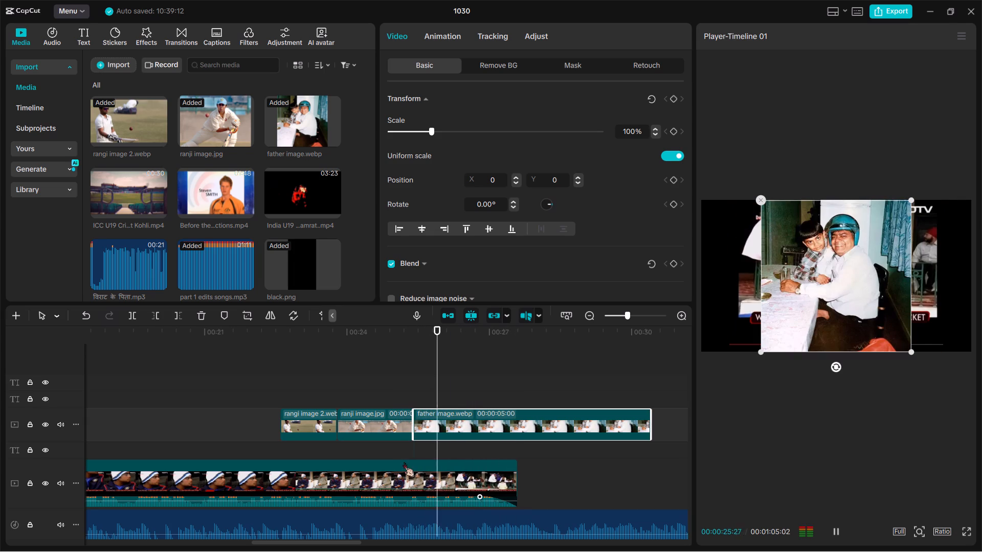
key("space")
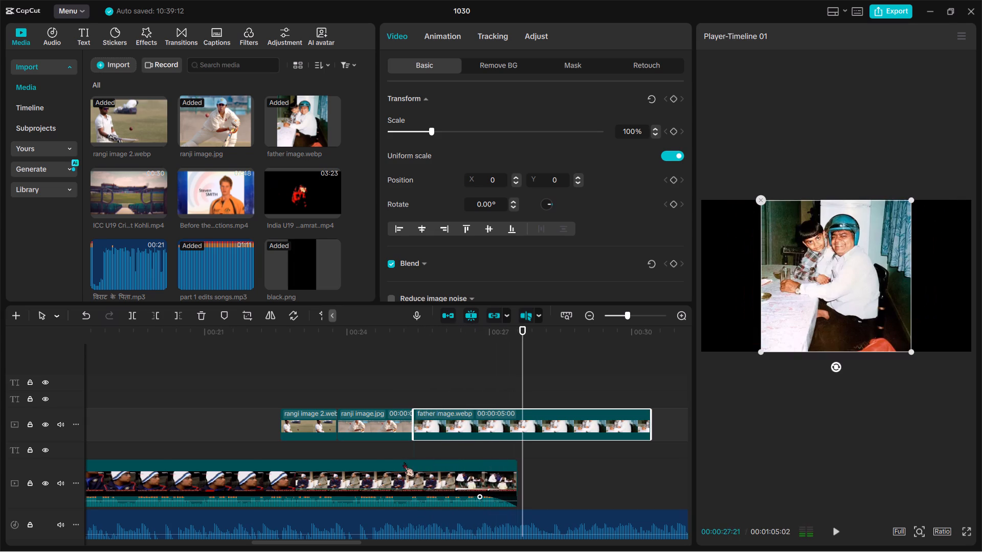
Replay the section from about 00:00:21 through the three overlay images to check their timing against the narration.
key("space")
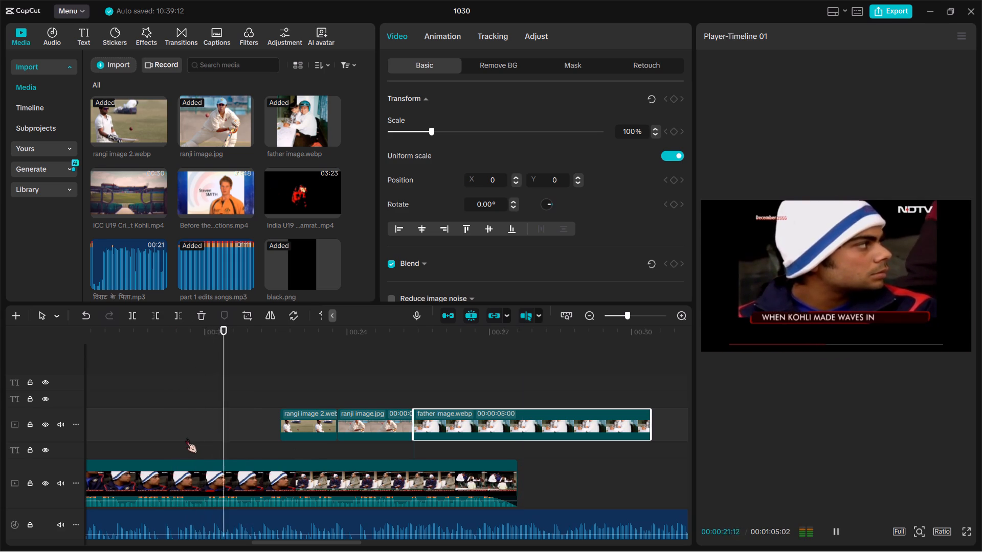
left_click(186, 438)
key("space")
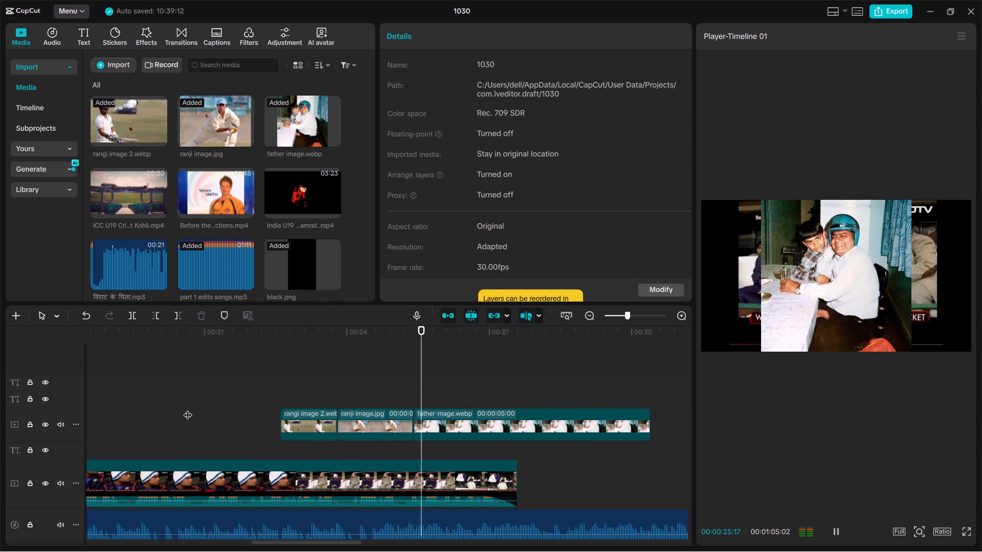
key("space")
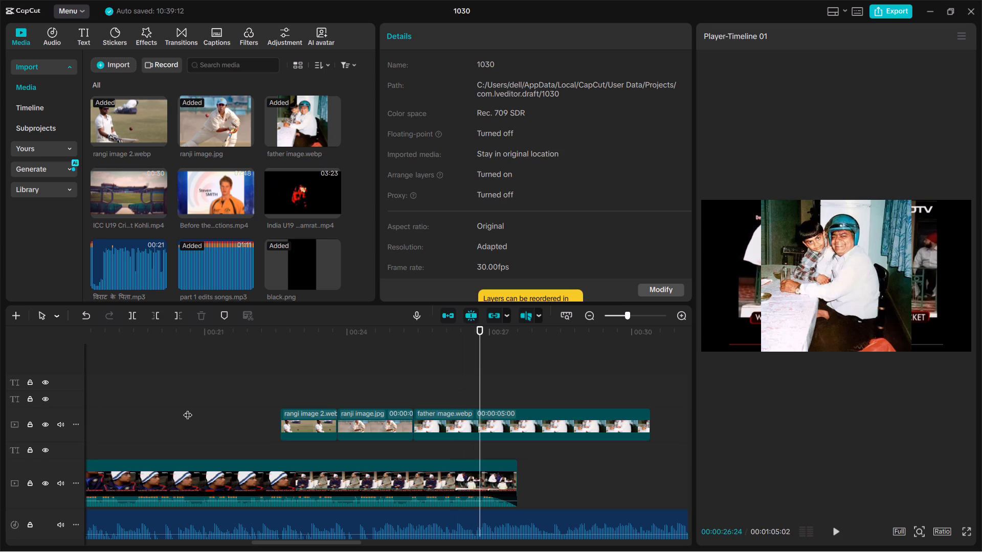
key("space")
key("space")
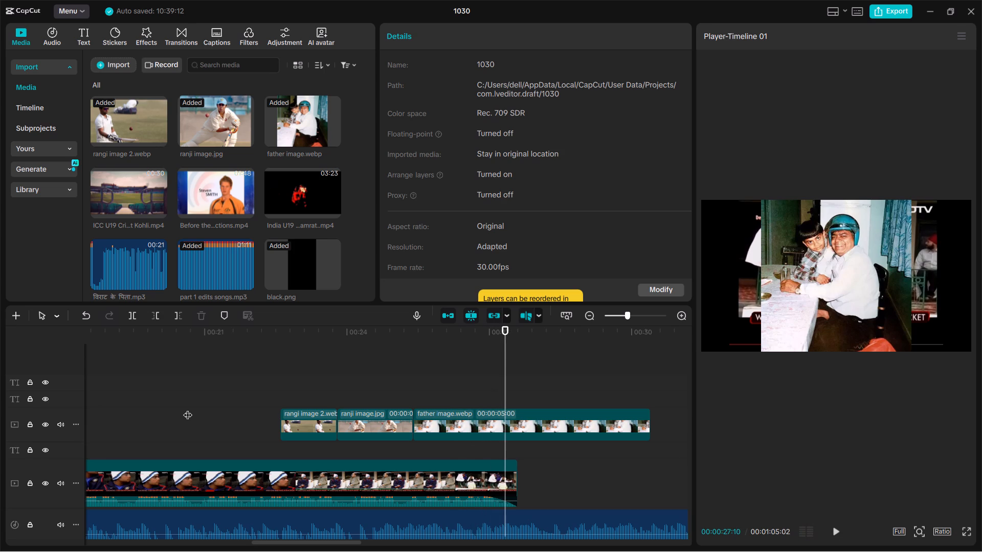
key("space")
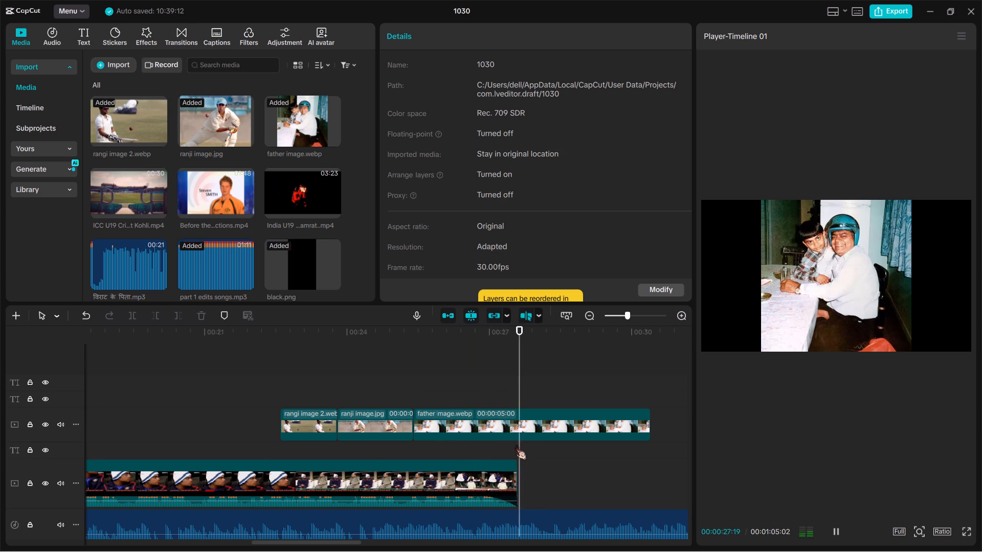
key("space")
key("space")
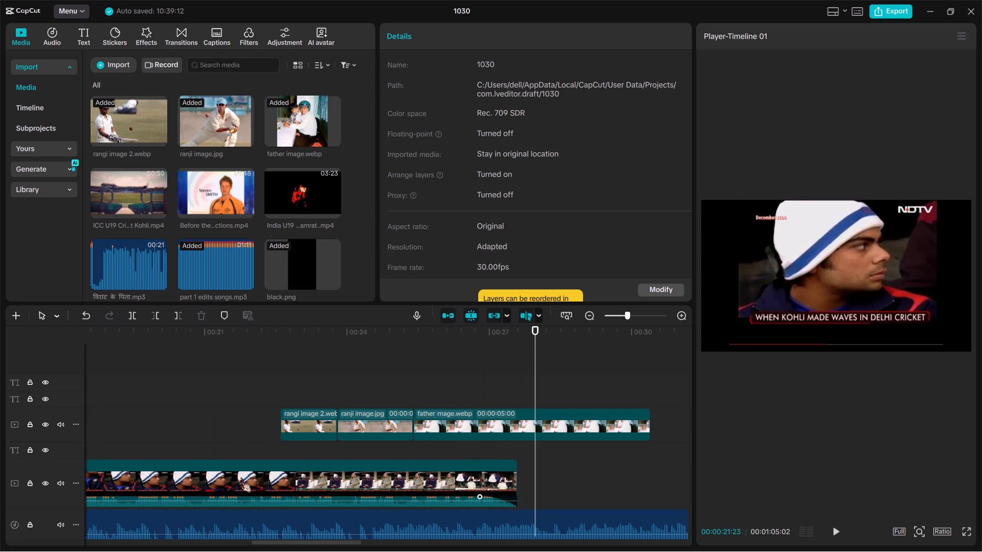
key("space")
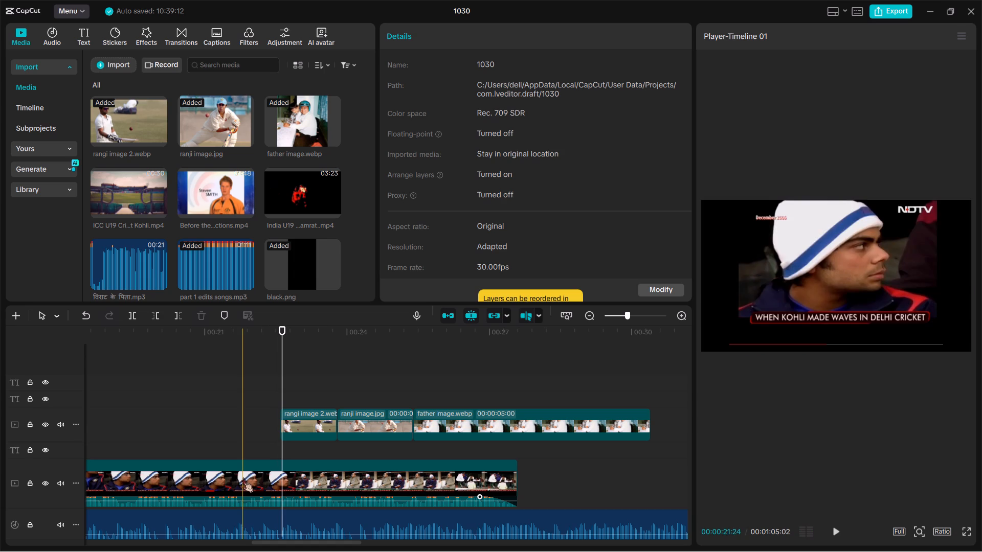
key("space")
key("space")
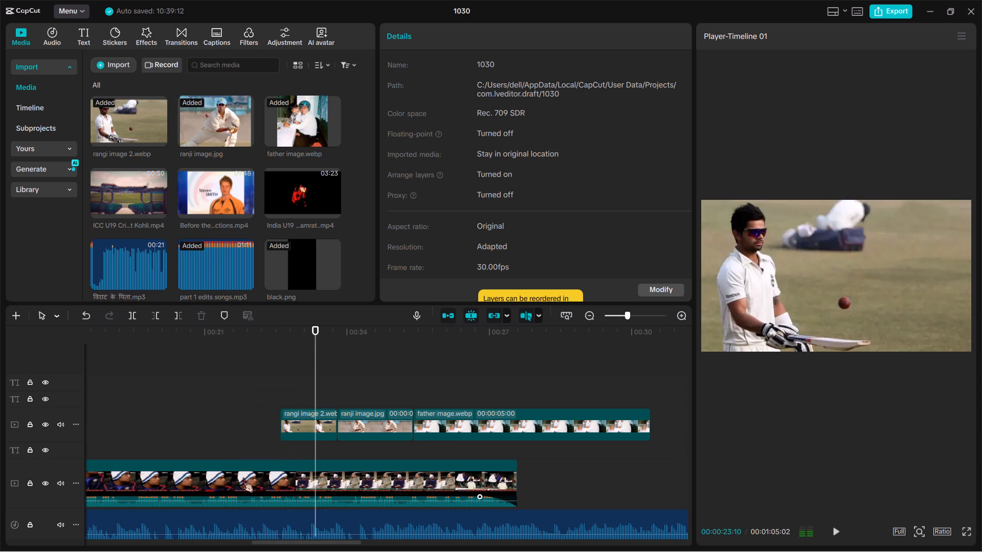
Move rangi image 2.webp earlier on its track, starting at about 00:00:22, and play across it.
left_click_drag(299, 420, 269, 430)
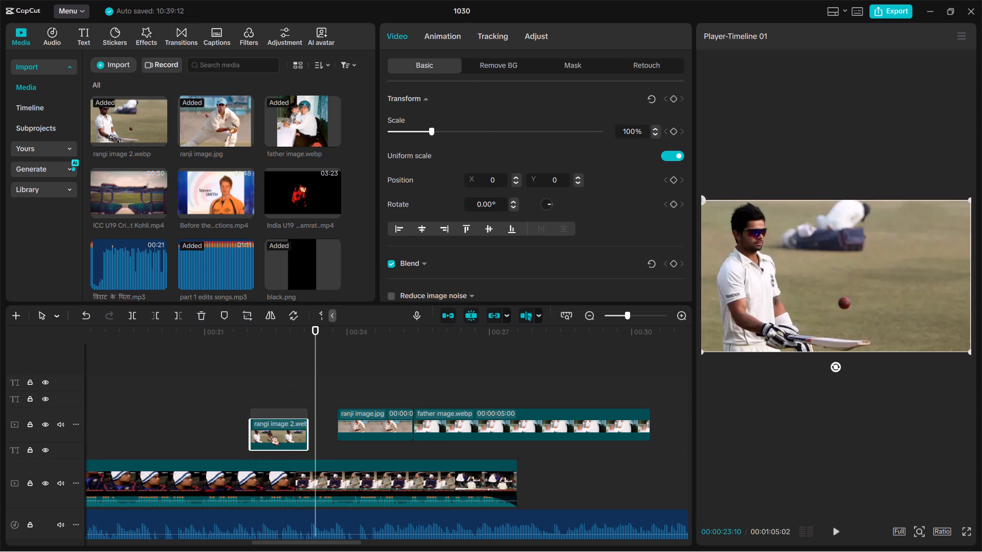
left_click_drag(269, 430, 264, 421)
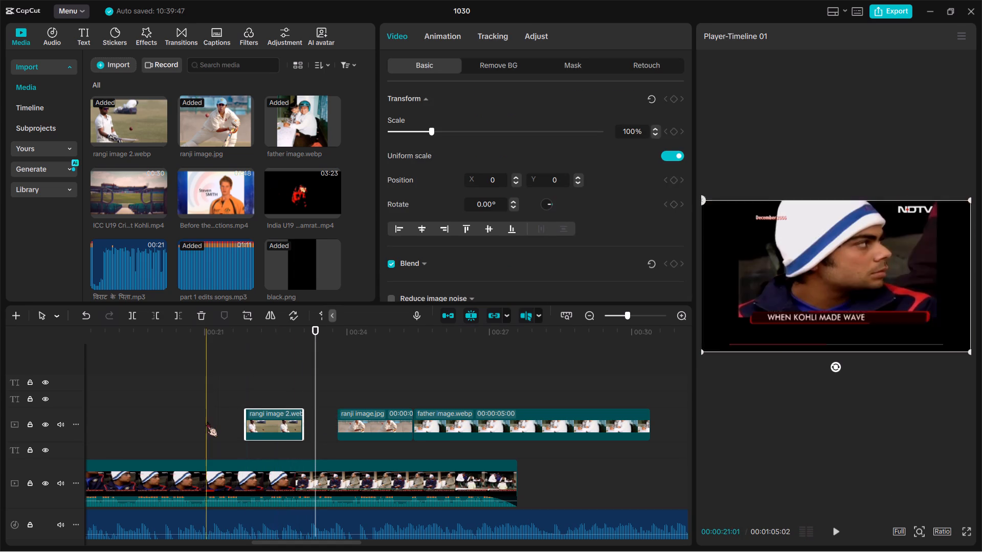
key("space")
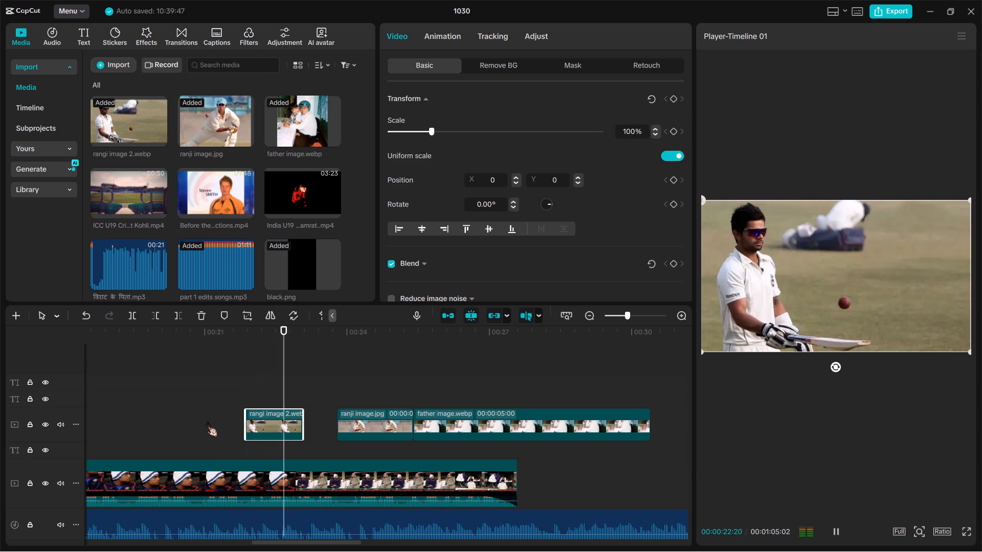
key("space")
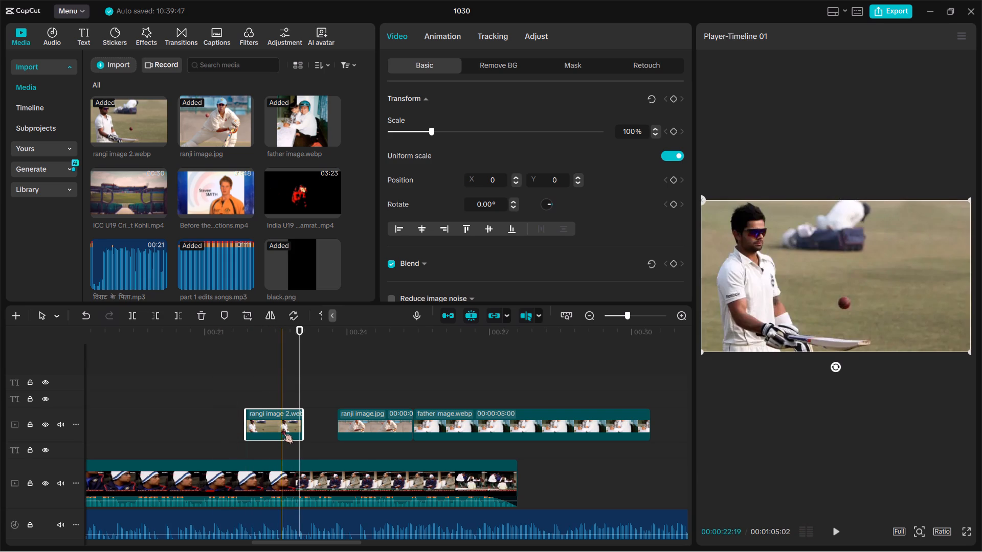
Delete rangi image 2.webp from the timeline.
key("BackSpace")
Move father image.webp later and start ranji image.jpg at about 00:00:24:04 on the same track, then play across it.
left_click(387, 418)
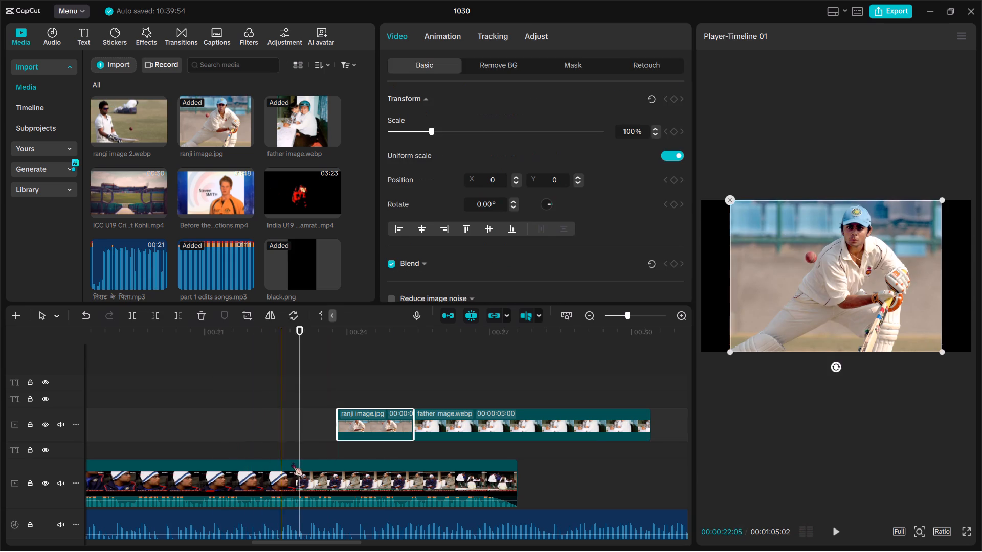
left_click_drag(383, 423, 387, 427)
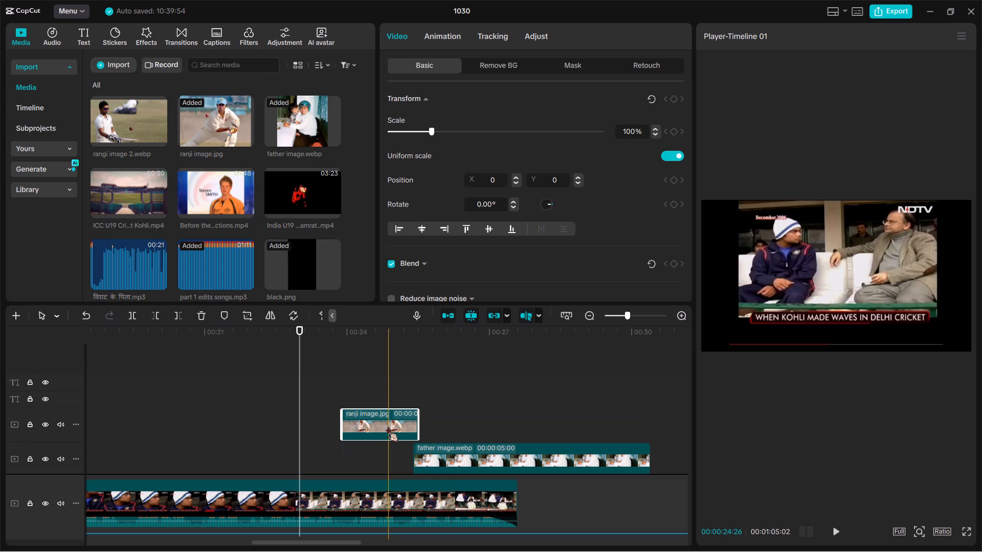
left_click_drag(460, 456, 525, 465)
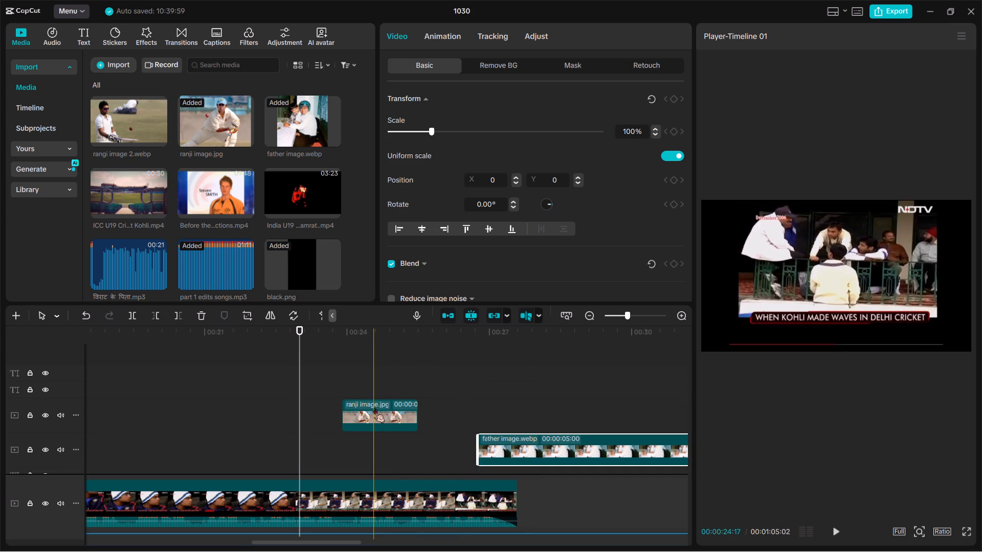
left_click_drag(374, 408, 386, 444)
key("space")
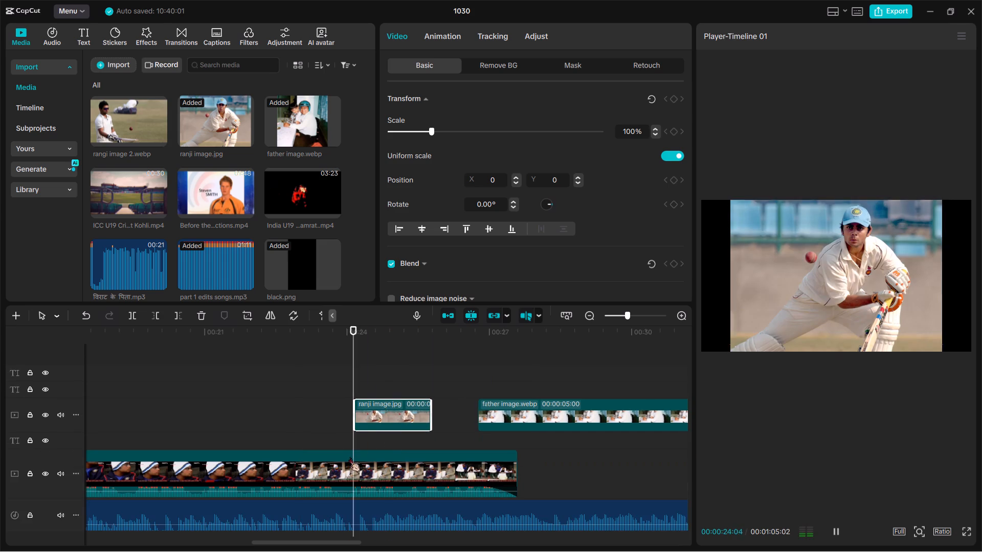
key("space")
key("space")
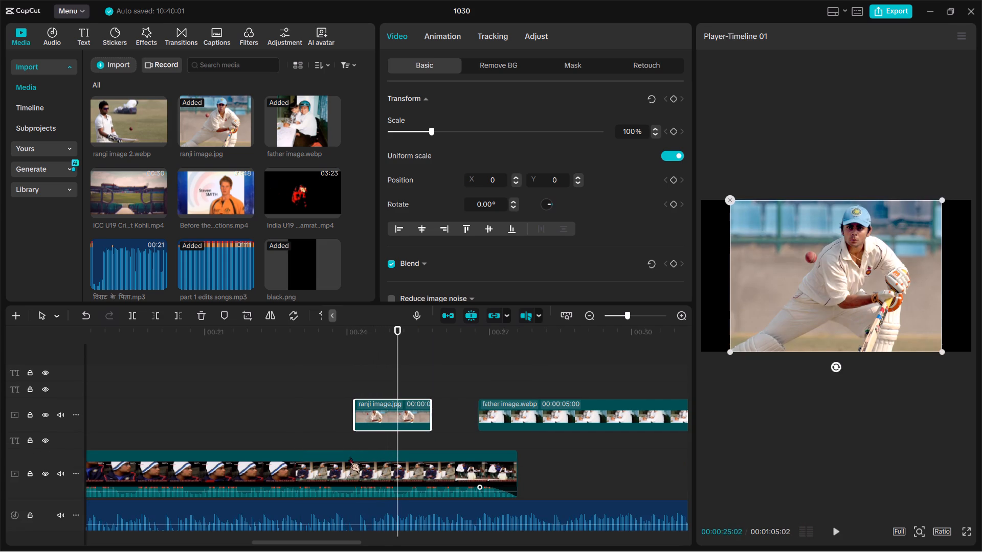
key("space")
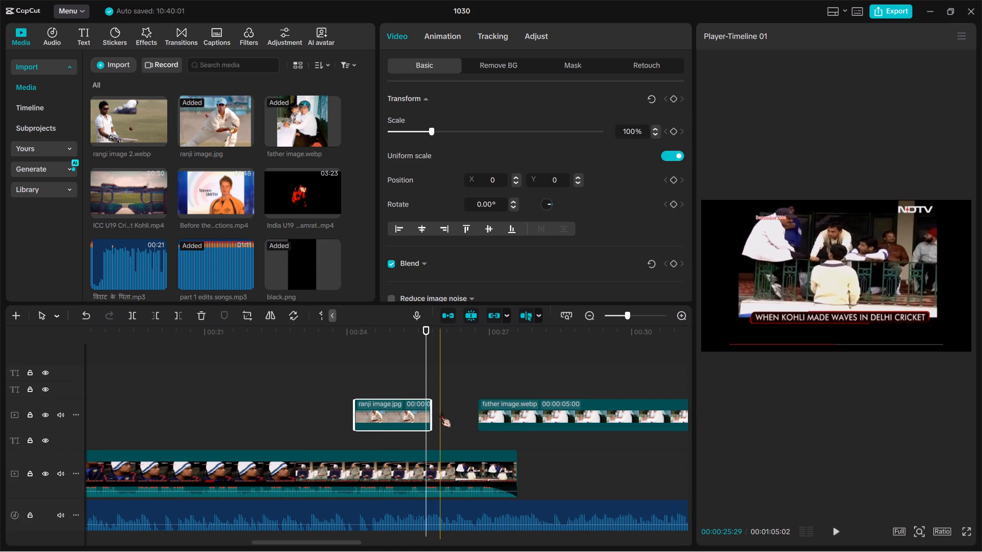
Extend the end of ranji image.jpg to a duration of 00:00:01:26, place father image.webp directly after it, and play across both.
left_click_drag(429, 416, 441, 419)
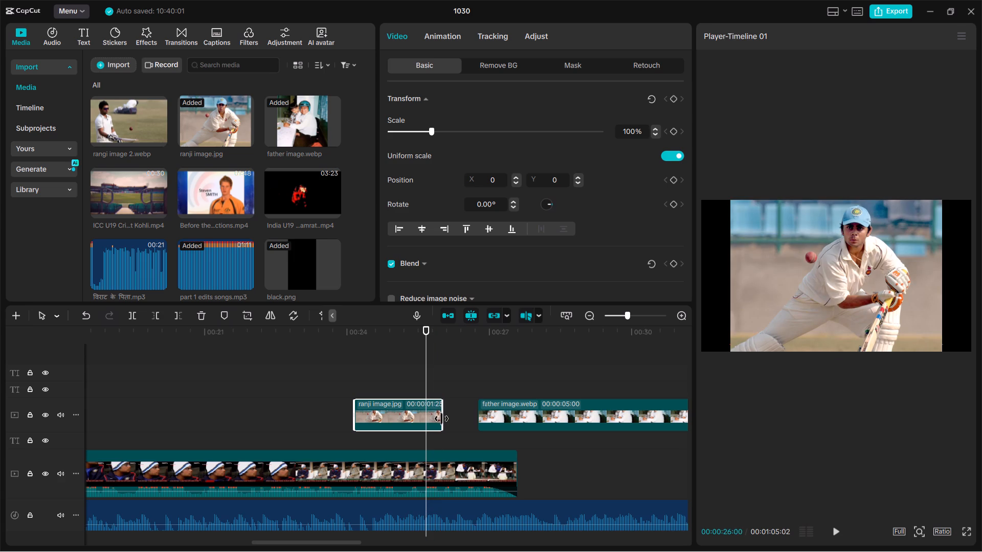
left_click_drag(441, 419, 442, 420)
left_click_drag(535, 415, 500, 415)
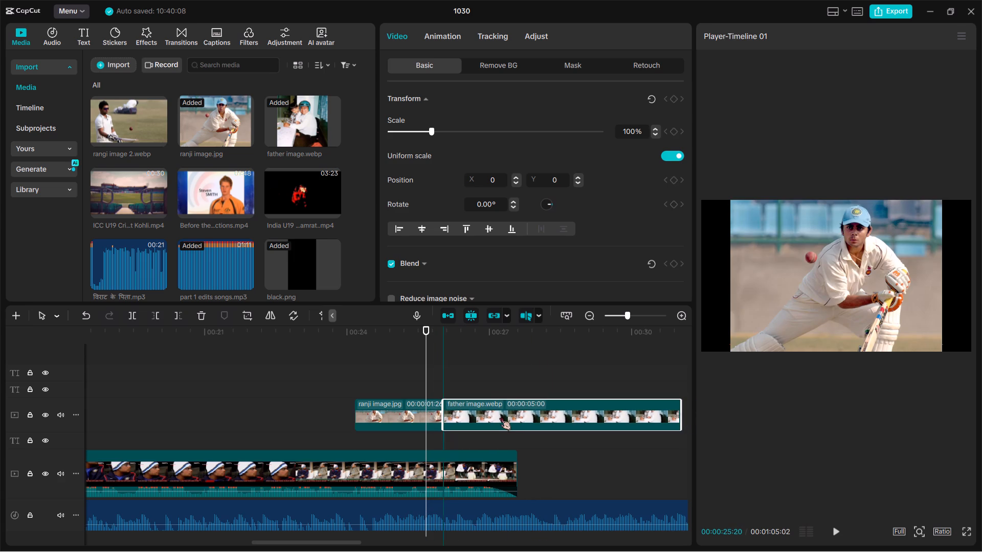
key("space")
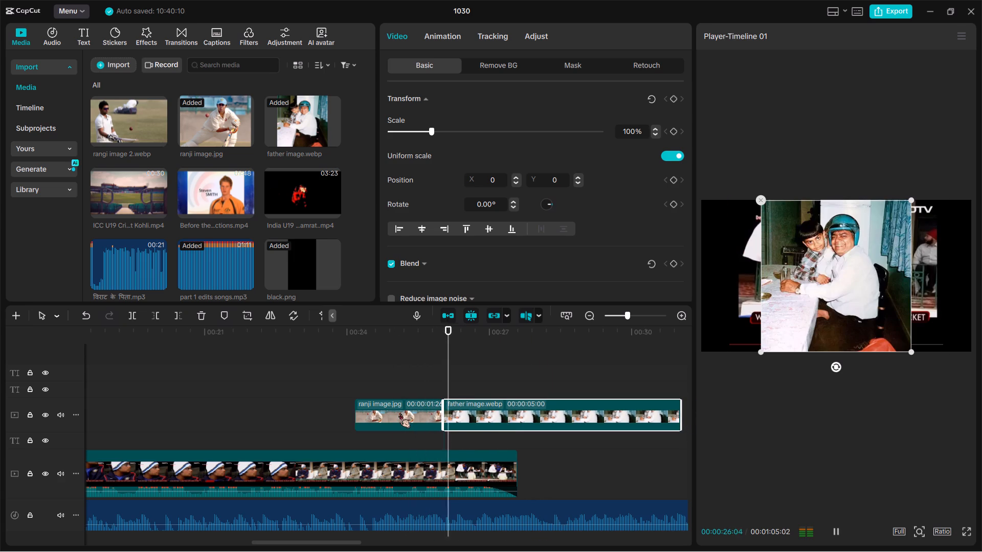
key("space")
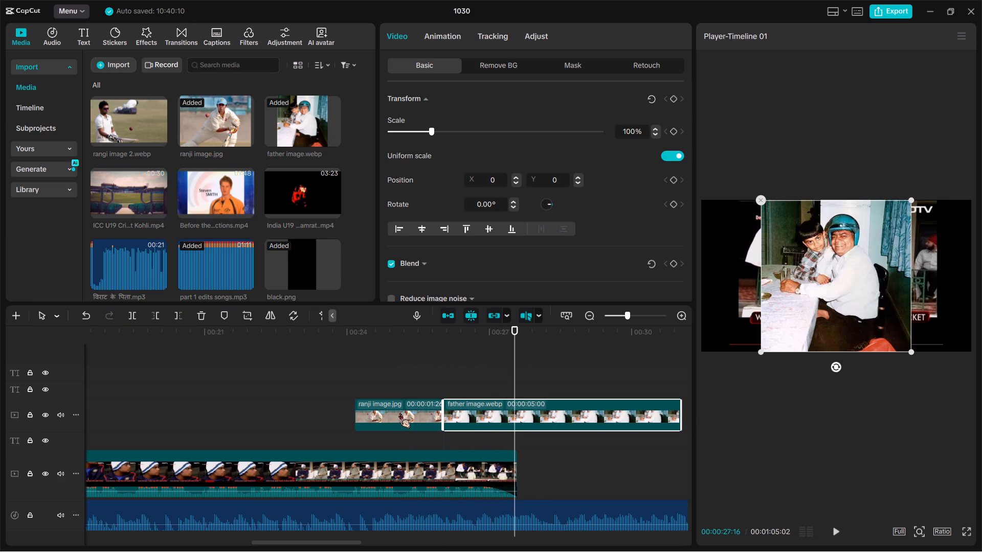
Move ranji image.jpg earlier to about 00:00:23:16 and father image.webp to about 00:00:25:15, checking their timing by playback.
left_click_drag(380, 407, 350, 404)
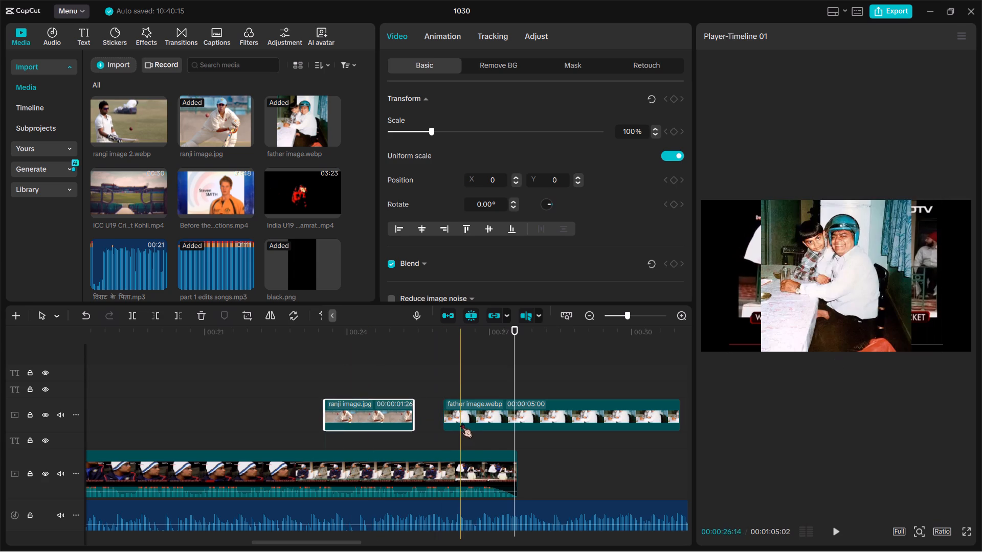
left_click_drag(461, 423, 436, 422)
key("space")
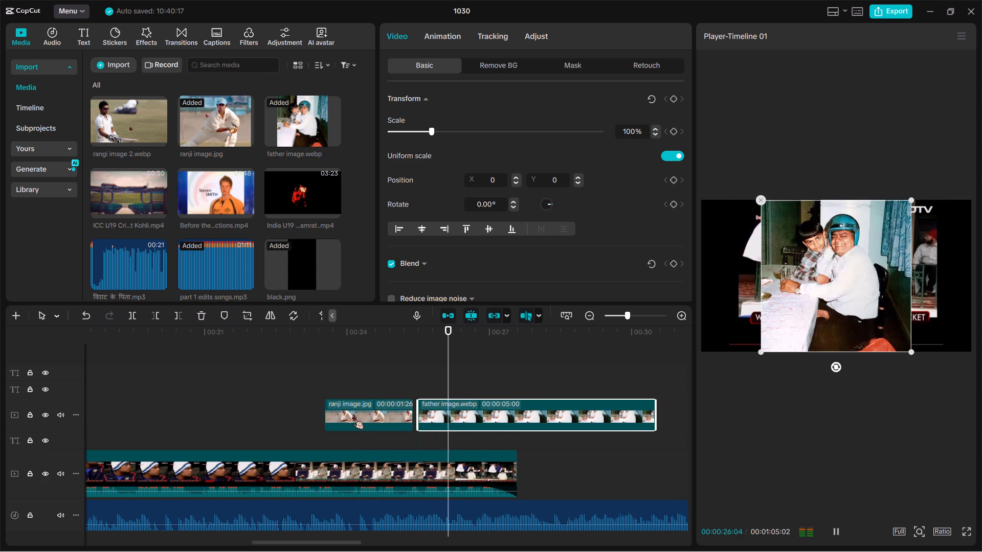
key("space")
Extend the end of ranji image.jpg to a duration of 00:00:01:29 so it meets father image.webp.
left_click(380, 417)
left_click_drag(412, 417, 419, 419)
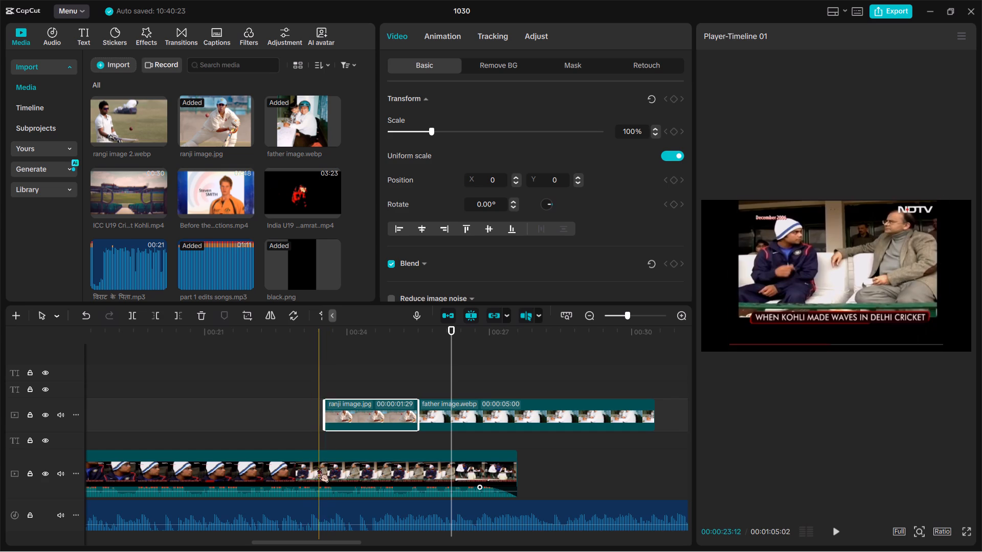
Split the virat papa video at the start of ranji image.jpg, at about 00:00:23:16.
left_click(318, 468)
left_click(323, 471)
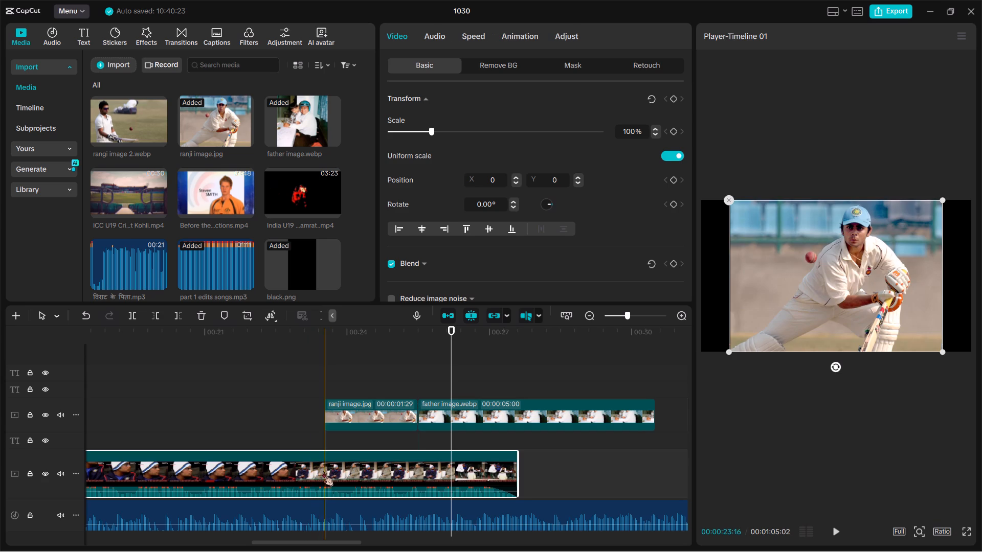
key("ctrl+b")
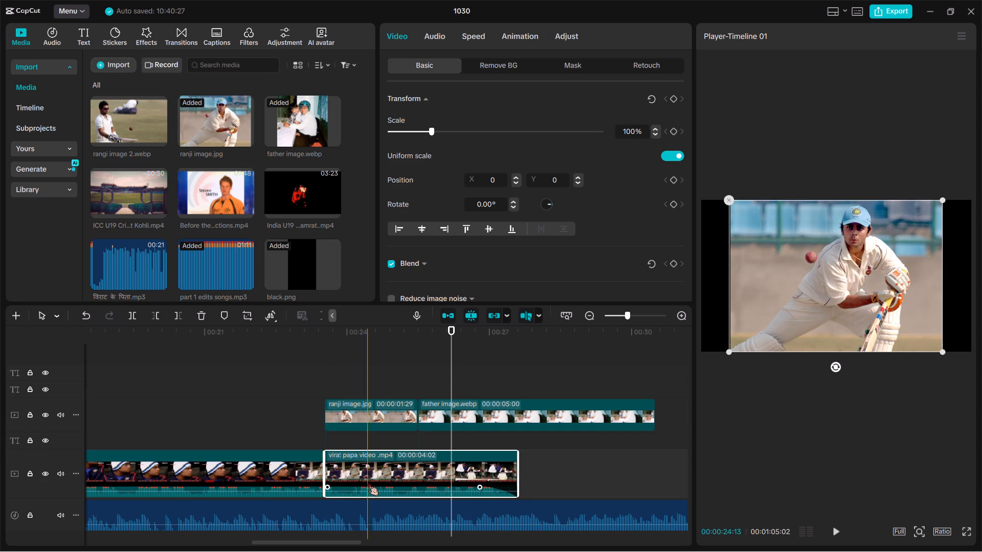
Extract the audio of the final virat papa video segment beneath the overlay images onto its own track.
right_click(368, 481)
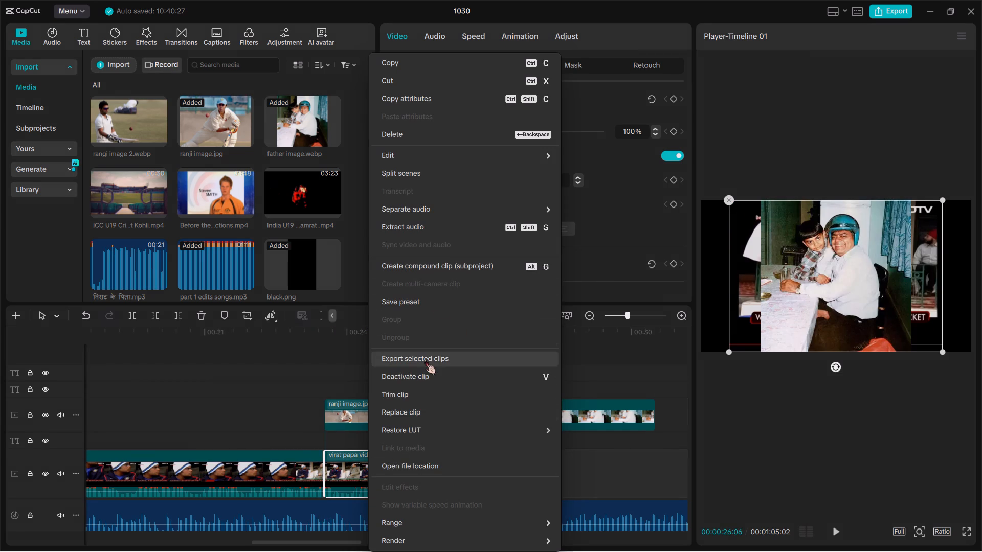
left_click(423, 225)
scroll(386, 354, "down", 1)
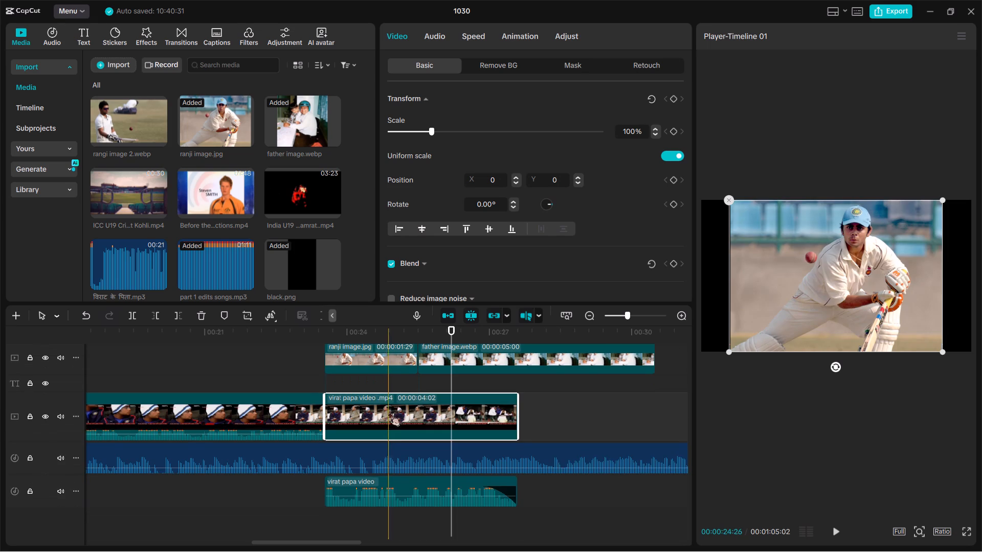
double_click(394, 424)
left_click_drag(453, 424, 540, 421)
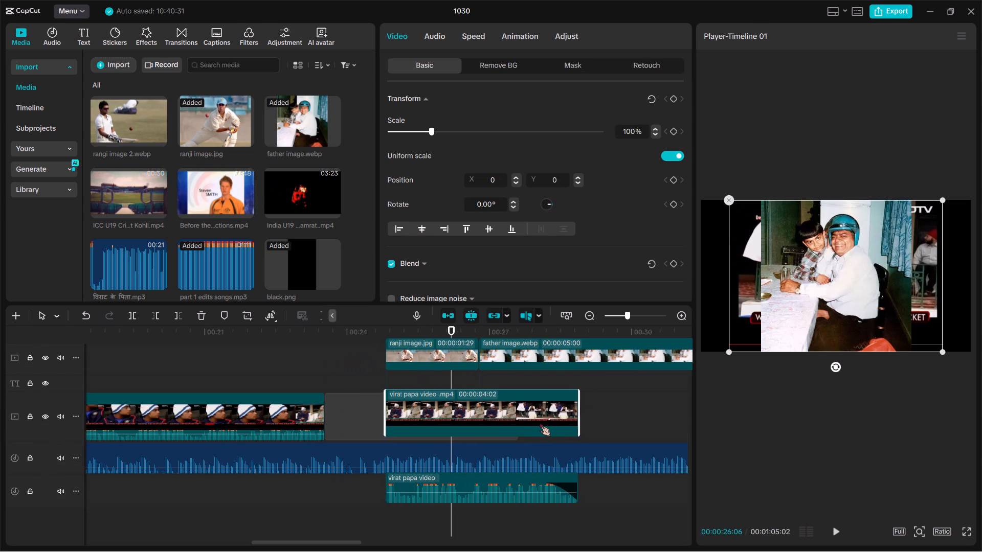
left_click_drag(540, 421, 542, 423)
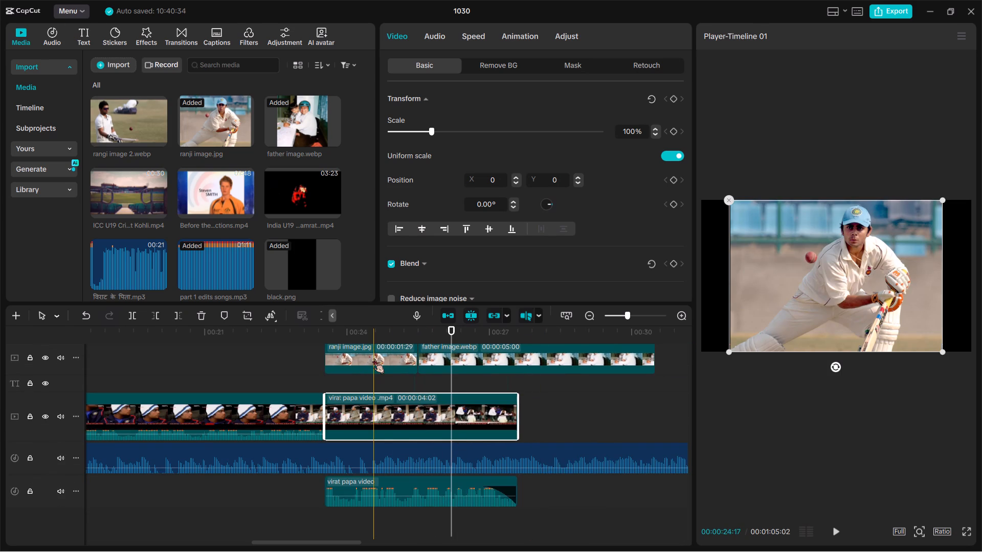
Insert ranji image.jpg on the main track before the final virat papa video segment and realign the extracted audio with the image's start.
left_click_drag(373, 358, 372, 418)
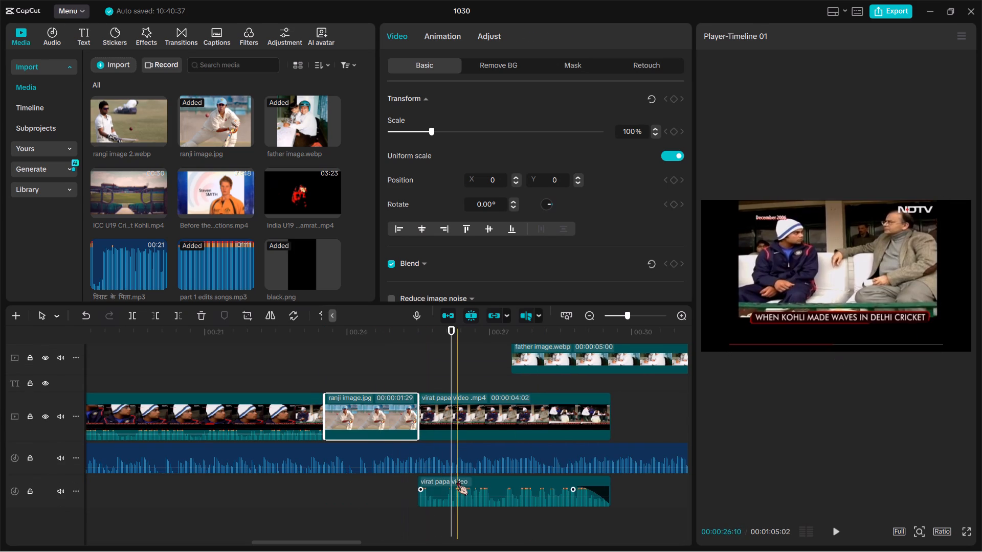
left_click_drag(457, 480, 366, 481)
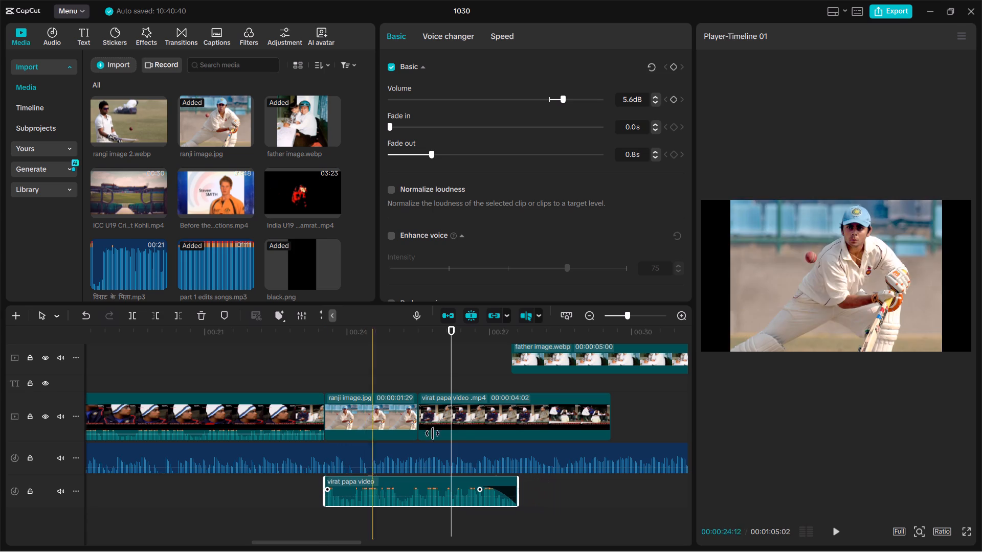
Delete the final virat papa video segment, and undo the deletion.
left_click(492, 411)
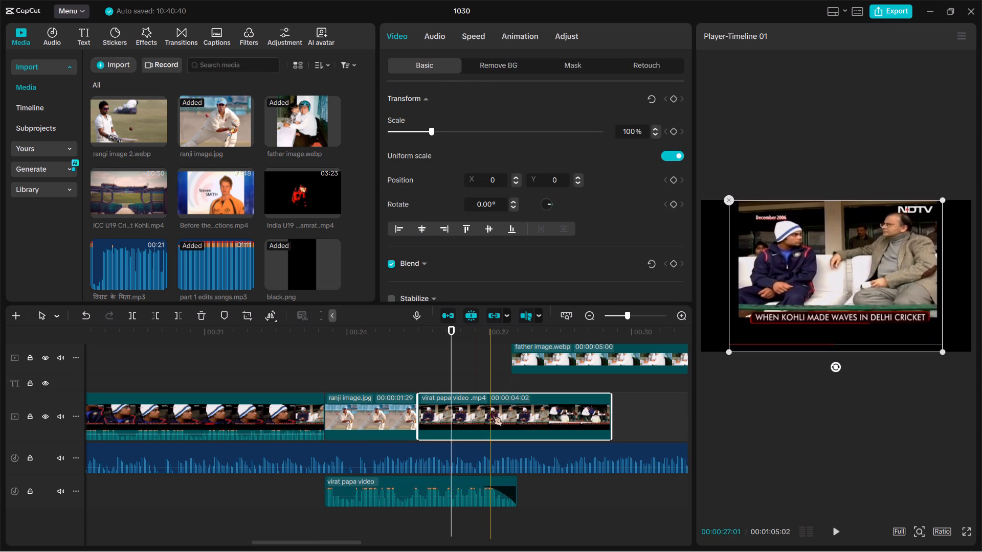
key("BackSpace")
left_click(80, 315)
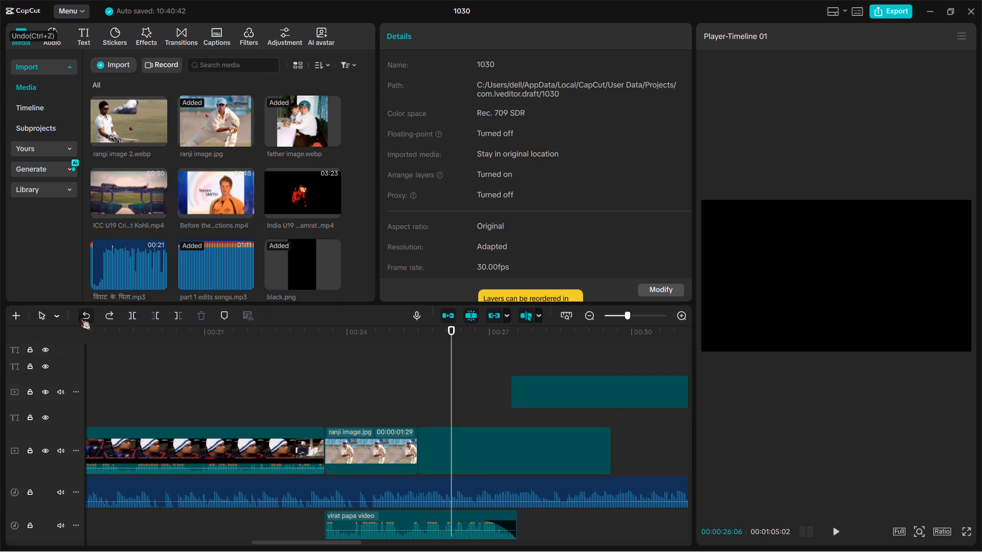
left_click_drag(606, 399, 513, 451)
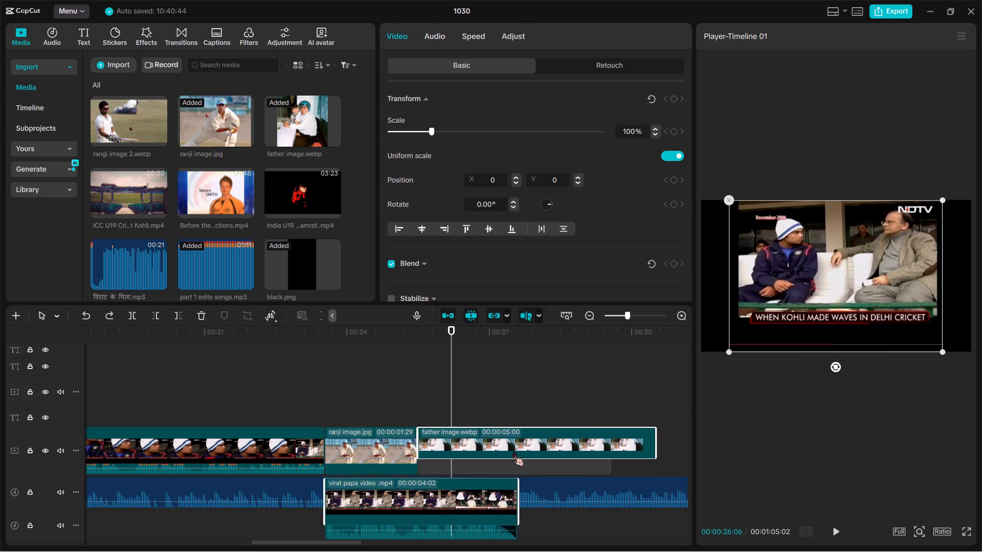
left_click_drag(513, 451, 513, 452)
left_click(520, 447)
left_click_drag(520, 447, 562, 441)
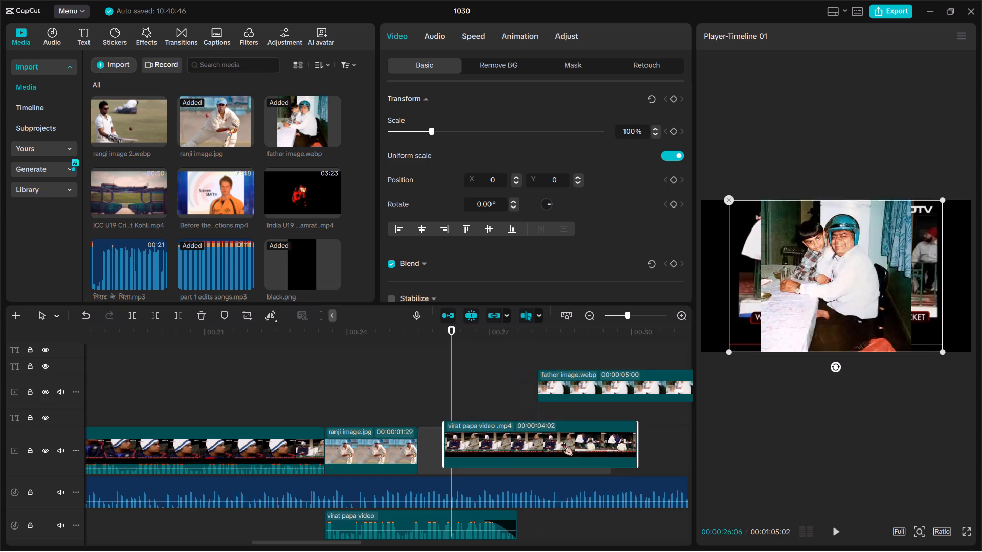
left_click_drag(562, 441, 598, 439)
Insert father image.webp on the main track between ranji image.jpg and the final virat papa video segment.
left_click(543, 390)
left_click_drag(543, 390, 396, 420)
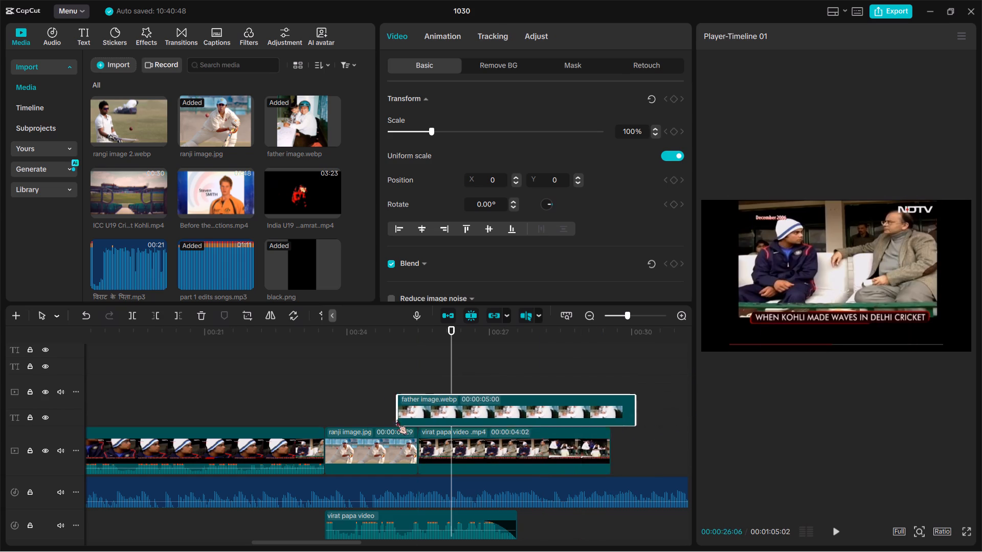
left_click_drag(396, 420, 309, 415)
left_click_drag(506, 448, 632, 431)
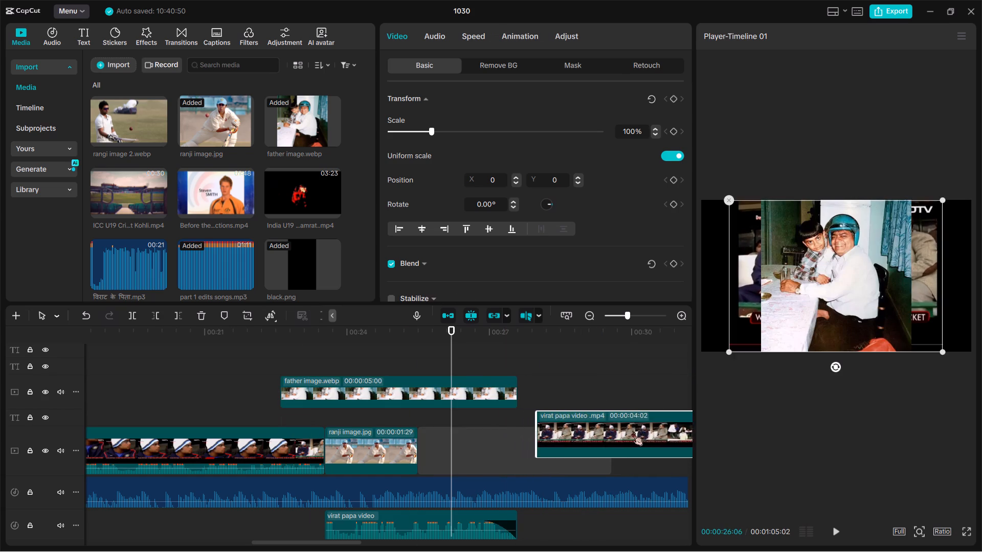
left_click_drag(416, 395, 509, 455)
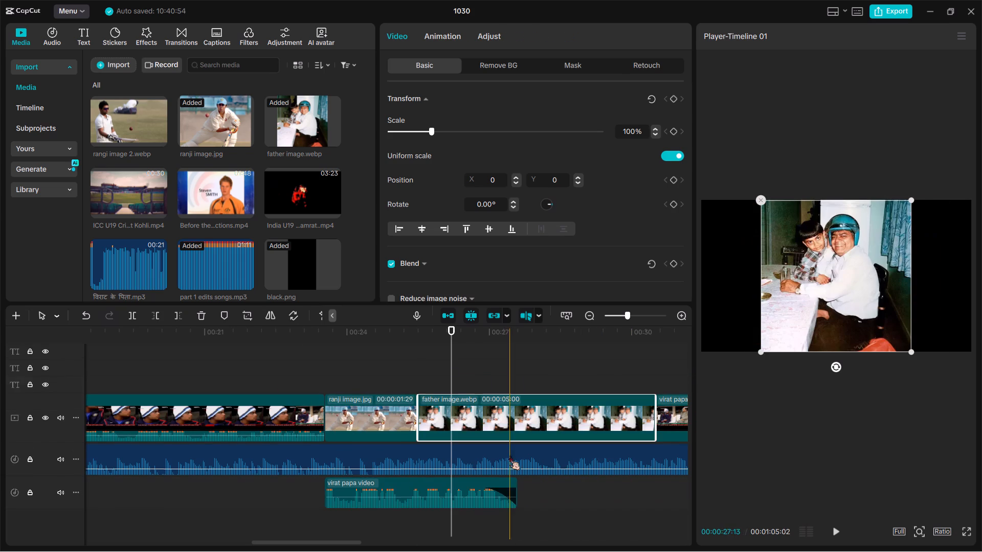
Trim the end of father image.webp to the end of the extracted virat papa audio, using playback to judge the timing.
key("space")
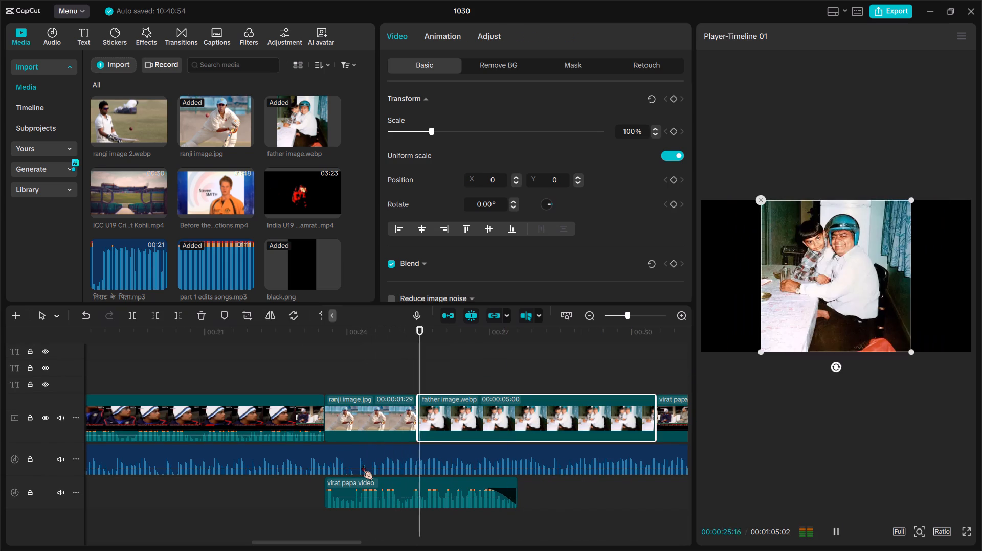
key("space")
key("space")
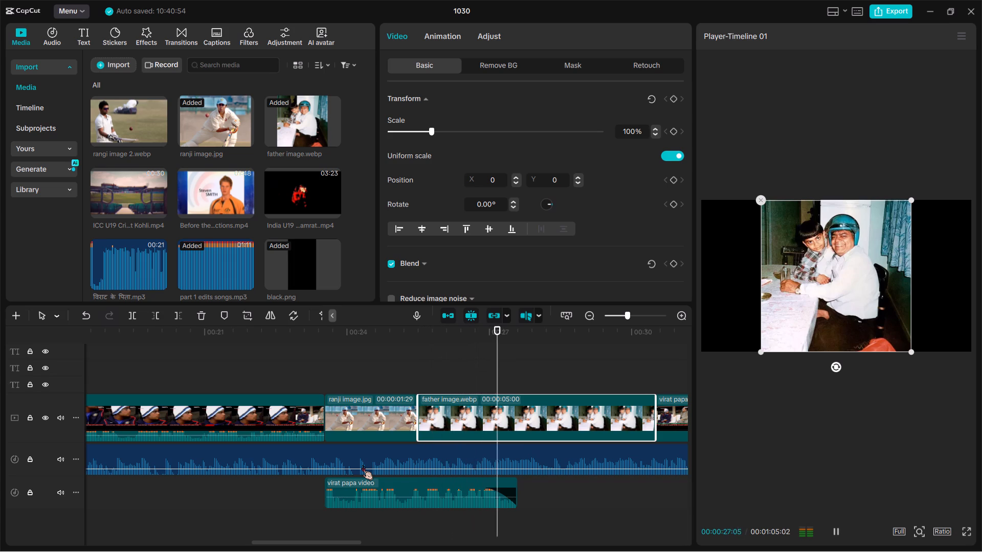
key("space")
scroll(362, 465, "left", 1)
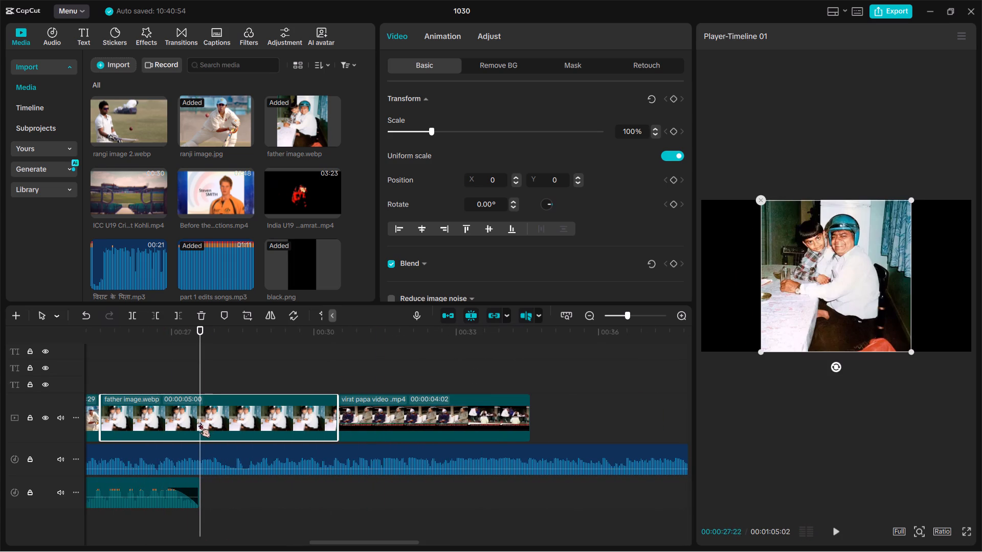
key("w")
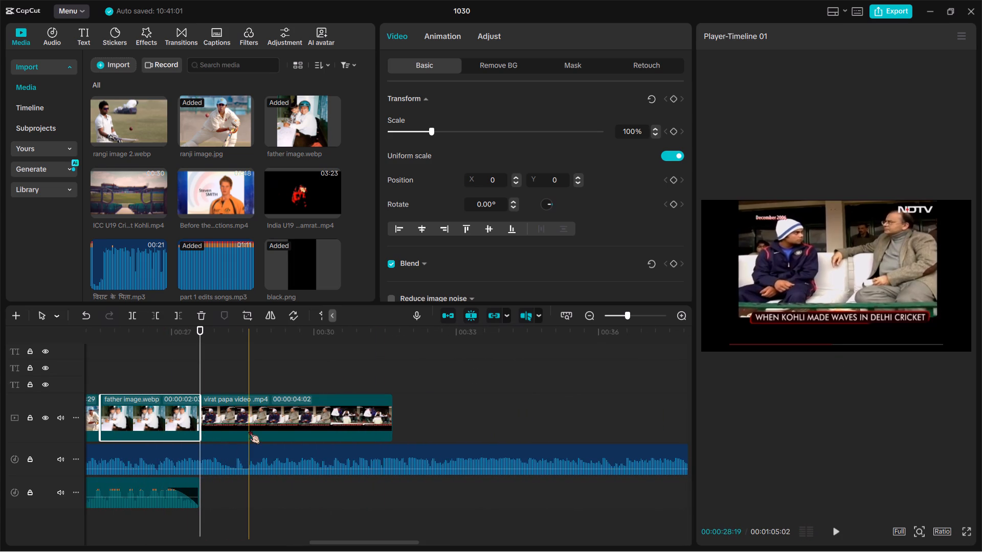
Play back the sequence from ranji image.jpg through father image.webp into the final virat papa video segment to check the image timing.
left_click(249, 429)
scroll(249, 429, "right", 1)
scroll(168, 413, "right", 1)
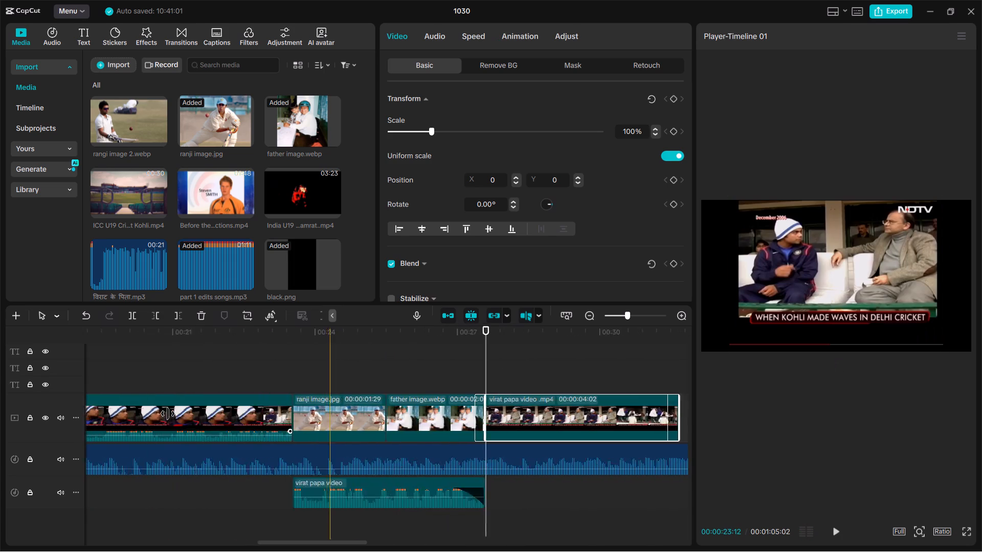
scroll(168, 413, "right", 1)
key("space")
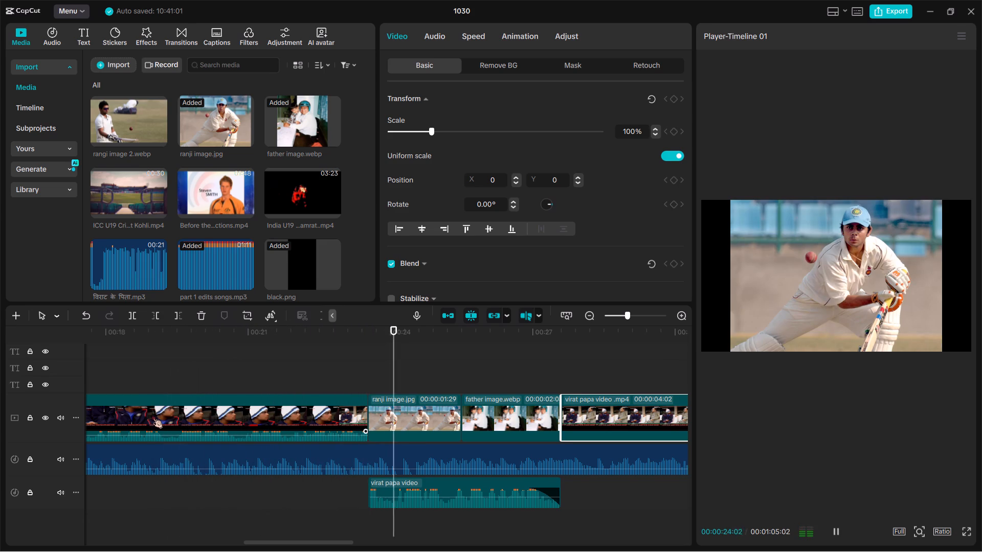
key("space")
key("space")
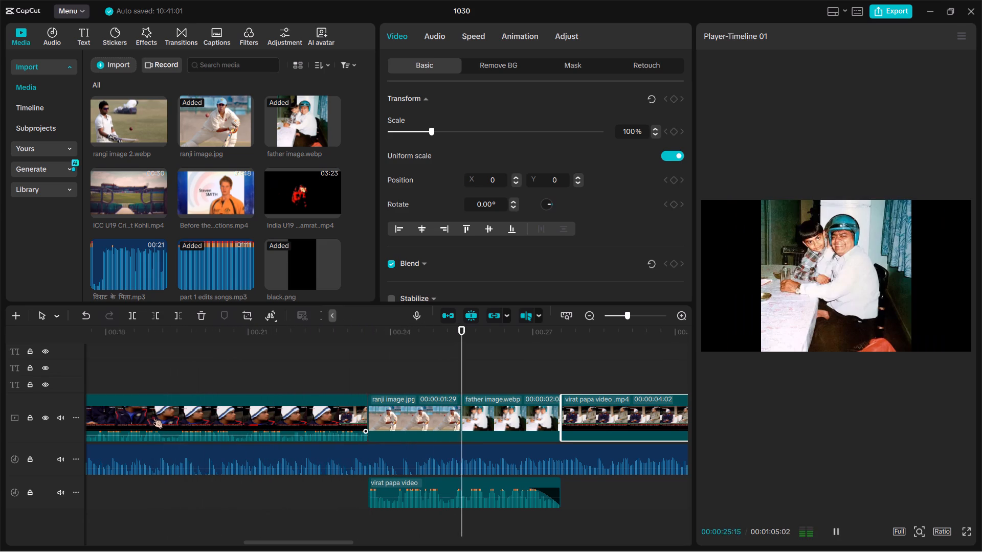
scroll(152, 413, "left", 1)
key("space")
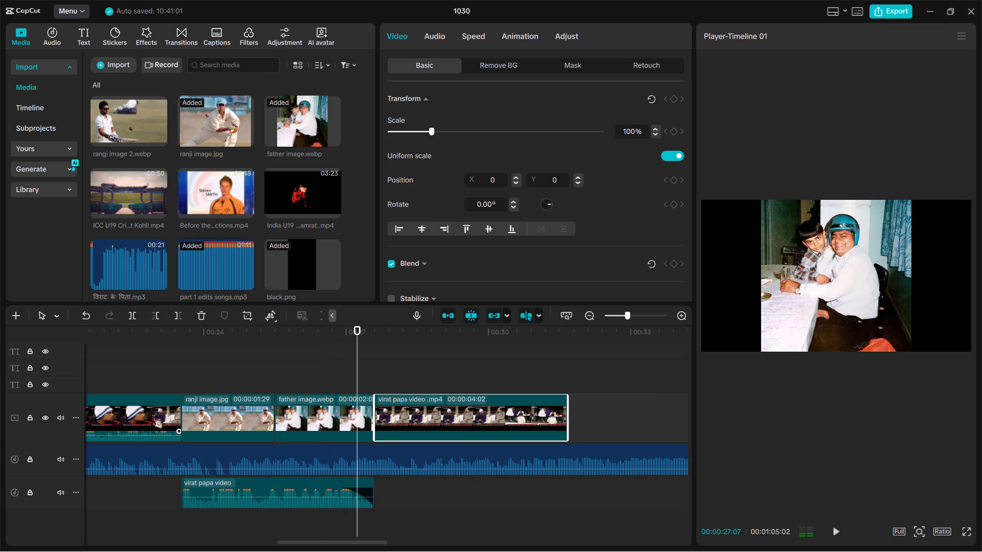
key("space")
key("space")
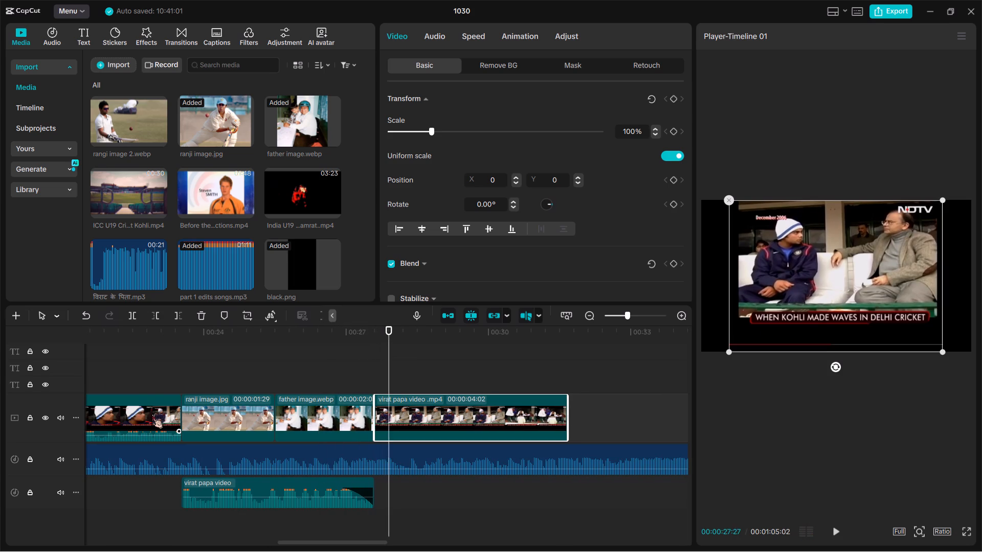
Trim the end of father image.webp to just after 00:00:27:00.
left_click(335, 421)
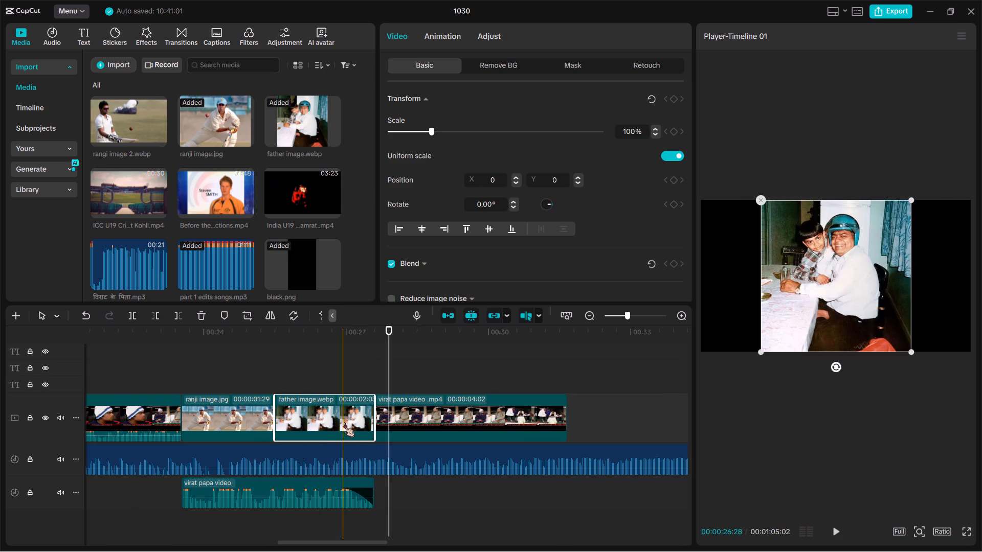
key("w")
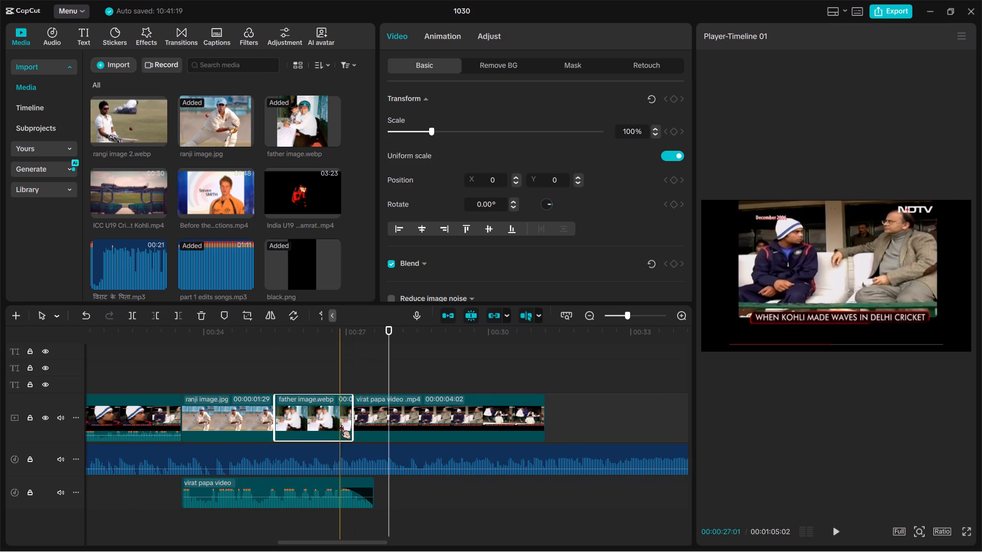
Trim the end of the final virat papa video segment to about 00:00:28:01 after checking the timing by playback.
key("space")
key("space")
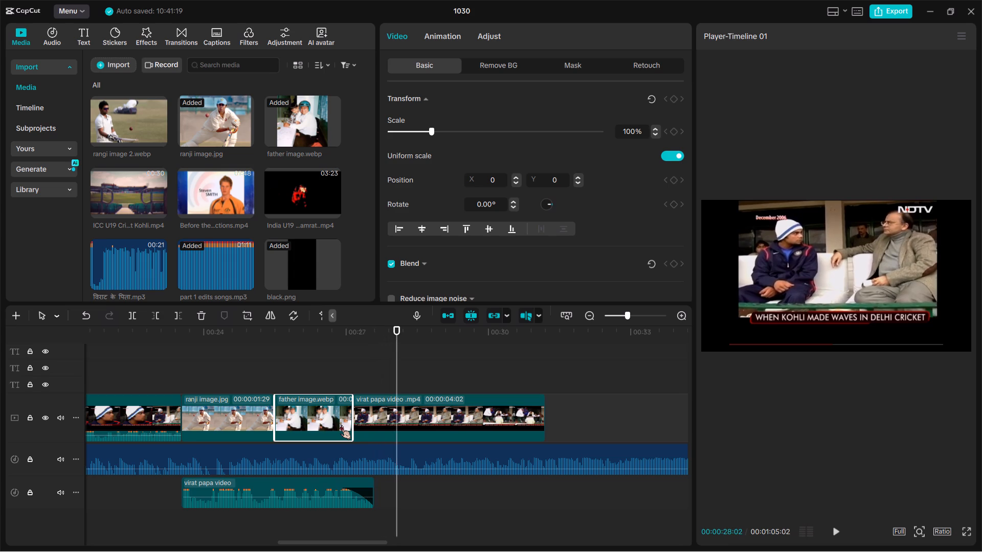
key("space")
key("space")
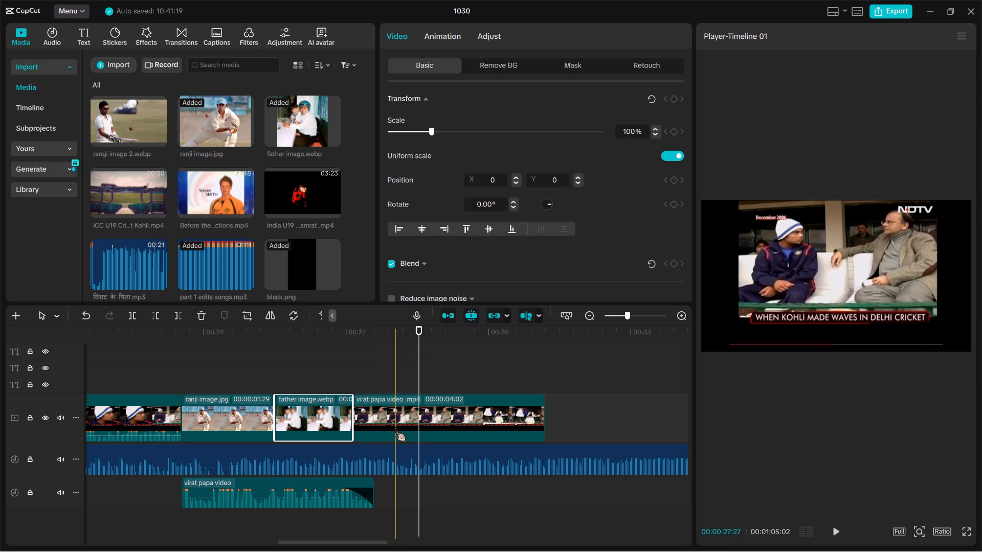
left_click(395, 427)
key("w")
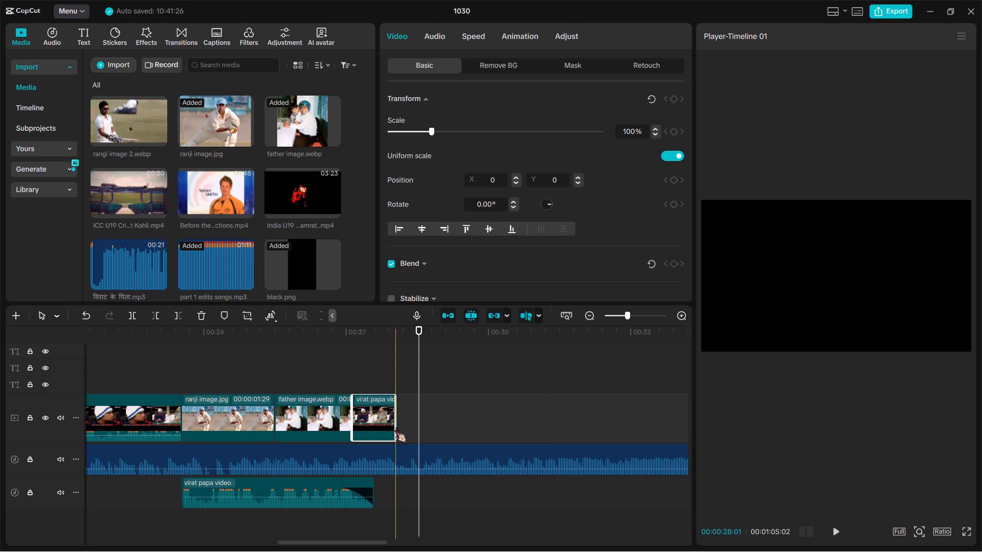
Review the opening virat papa video segment by playback, and set its scale to 116% and its position to X 0, Y -264.
scroll(395, 427, "right", 2)
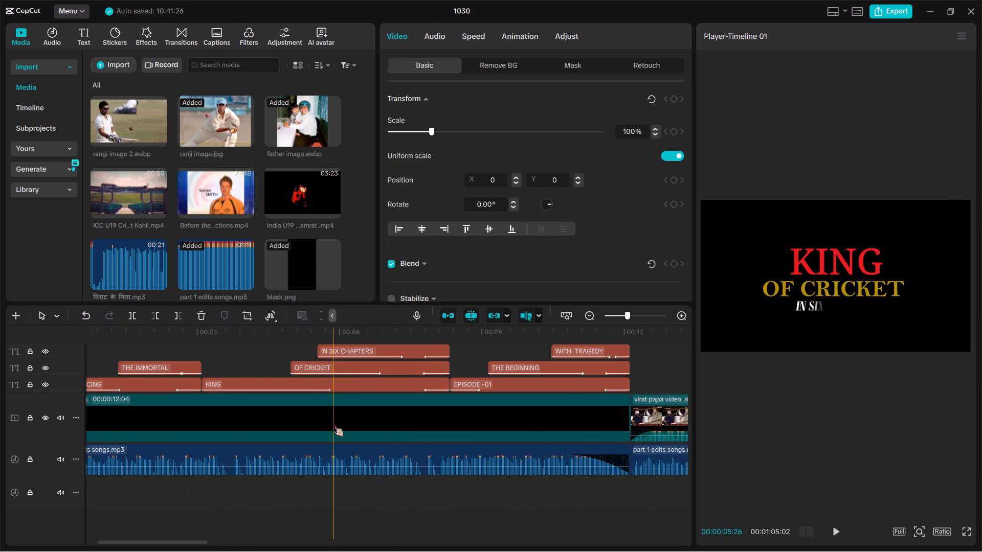
key("space")
scroll(333, 422, "left", 2)
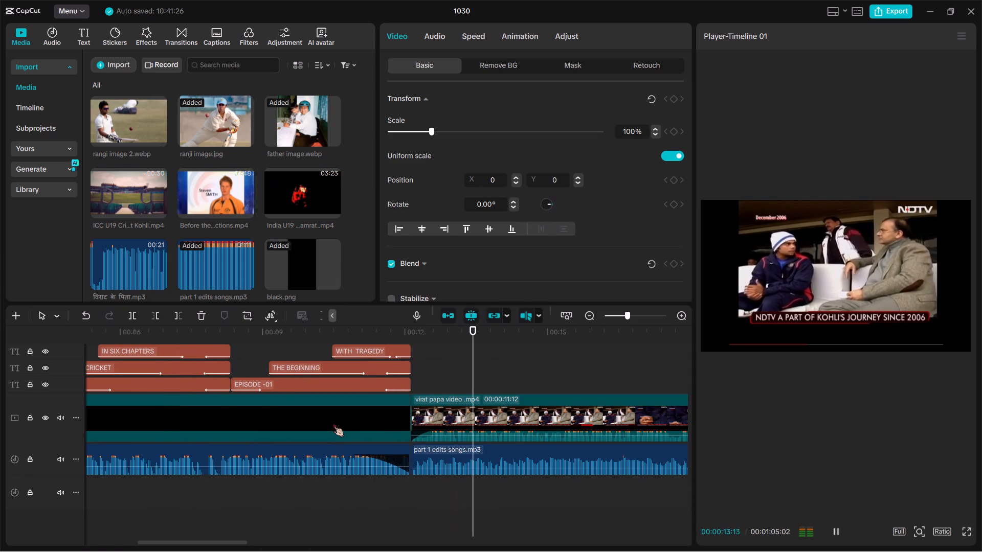
scroll(333, 422, "left", 1)
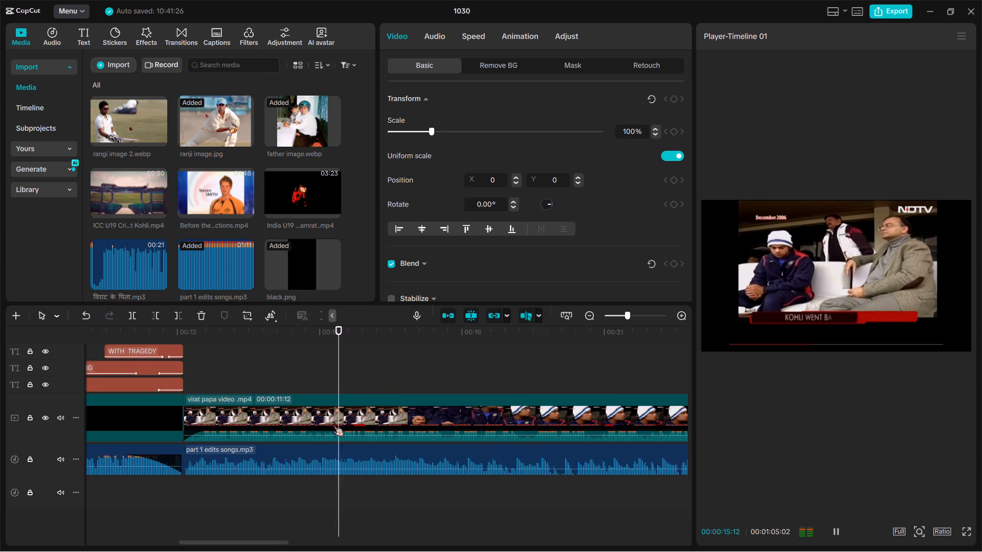
scroll(333, 422, "left", 1)
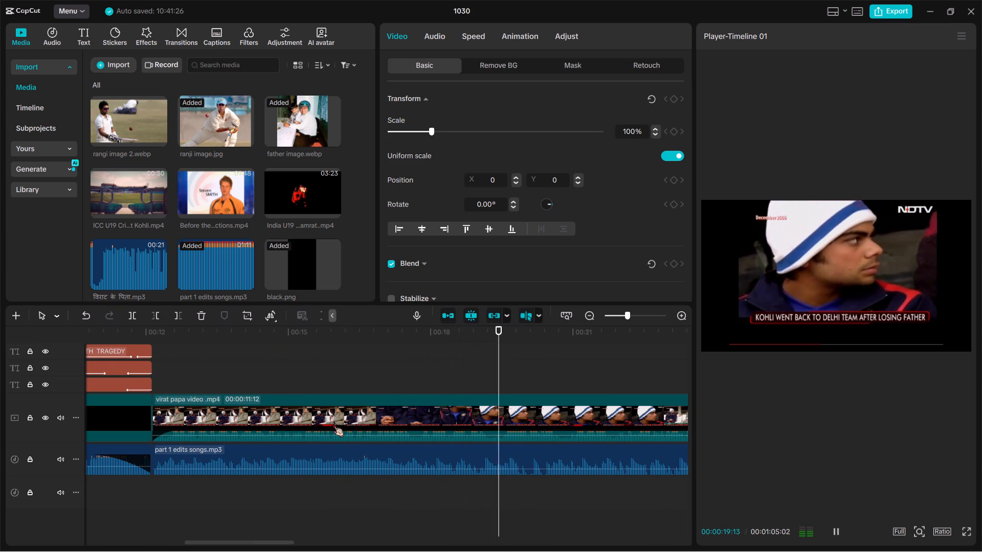
key("space")
double_click(333, 422)
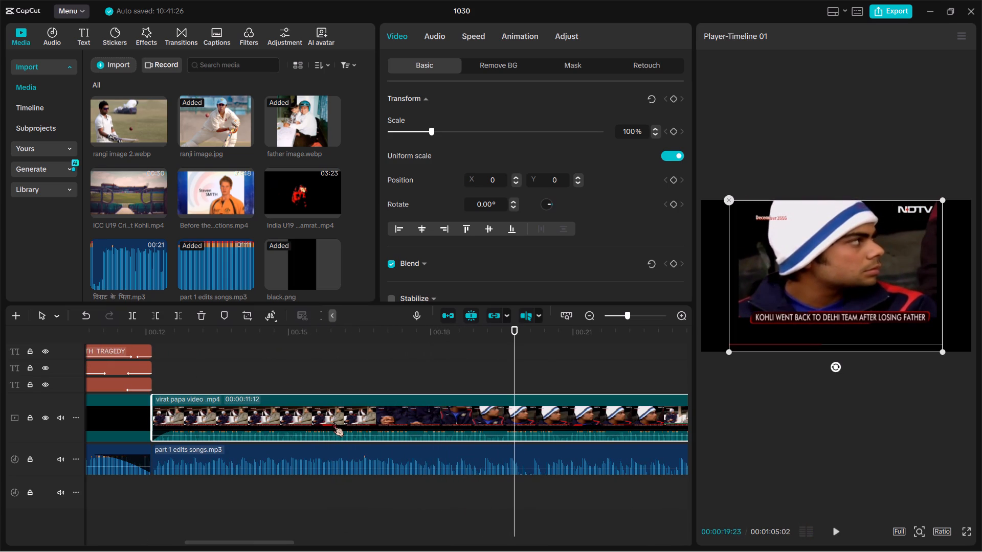
left_click_drag(801, 302, 801, 309)
left_click_drag(801, 309, 802, 313)
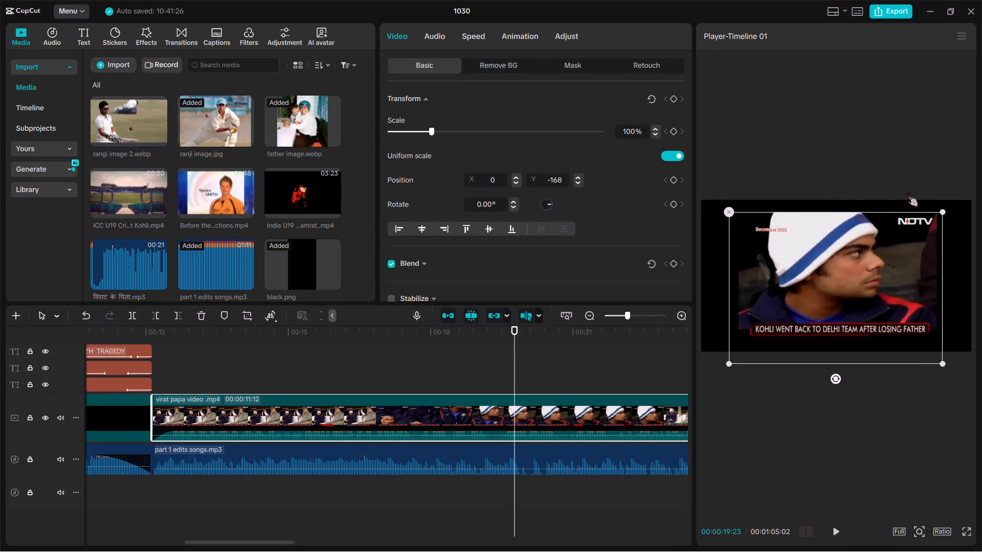
left_click_drag(944, 214, 956, 174)
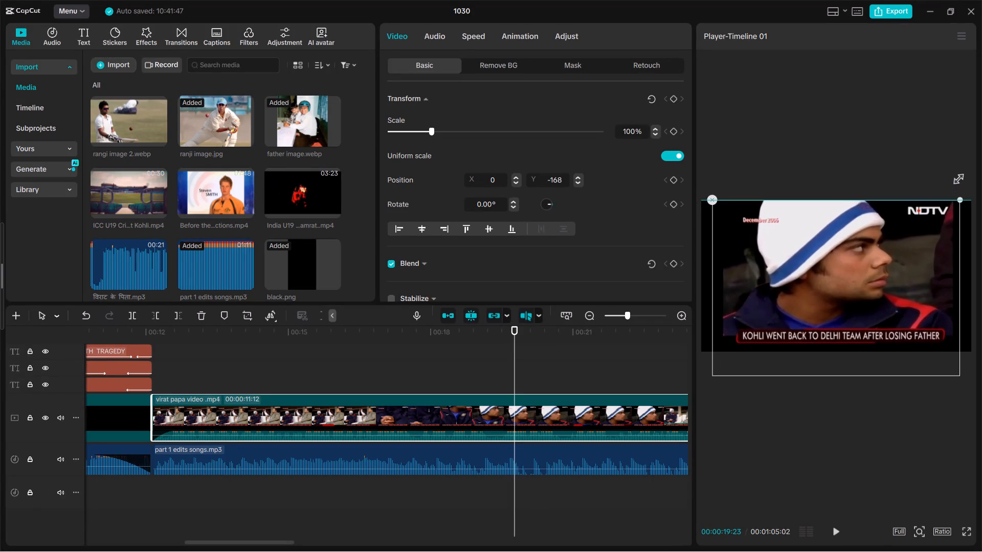
left_click_drag(956, 174, 954, 169)
left_click_drag(871, 262, 866, 267)
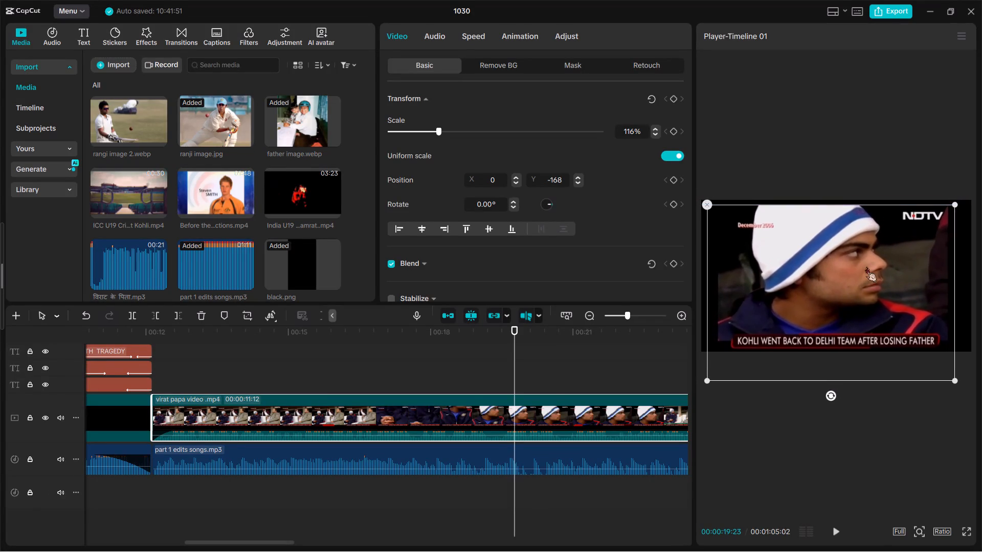
left_click_drag(866, 267, 868, 269)
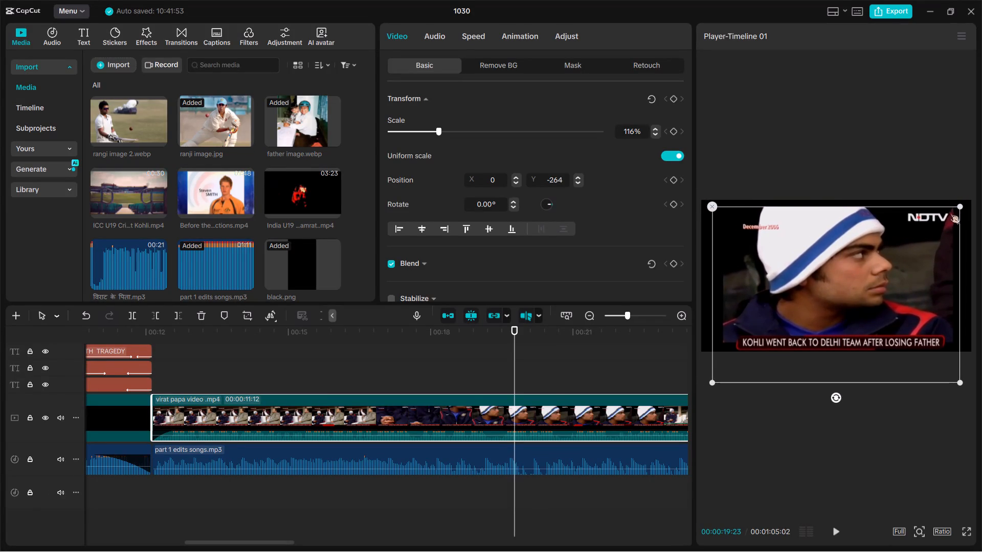
Scale the opening virat papa video segment up to 125% and play it back into ranji image.jpg to check the framing.
left_click_drag(960, 204, 958, 189)
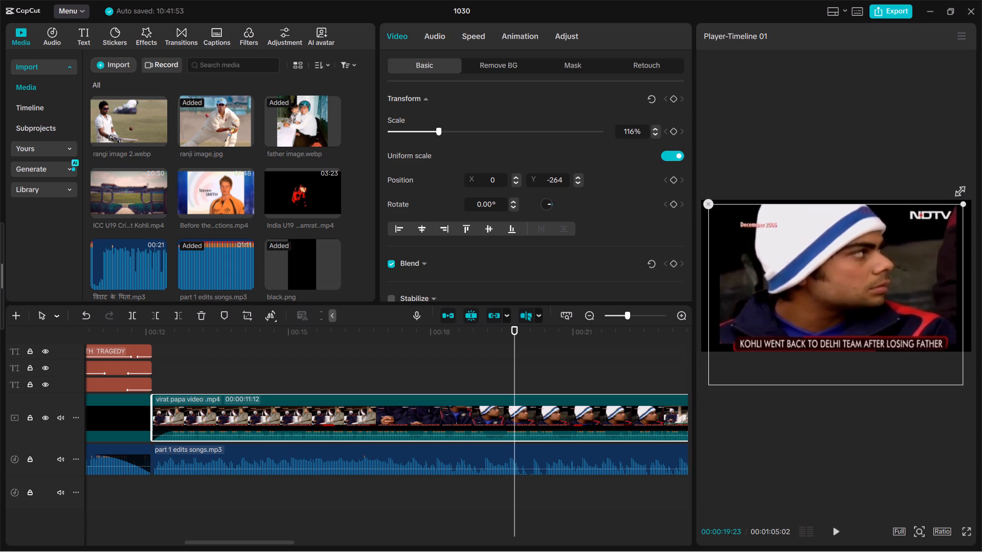
left_click_drag(958, 189, 963, 183)
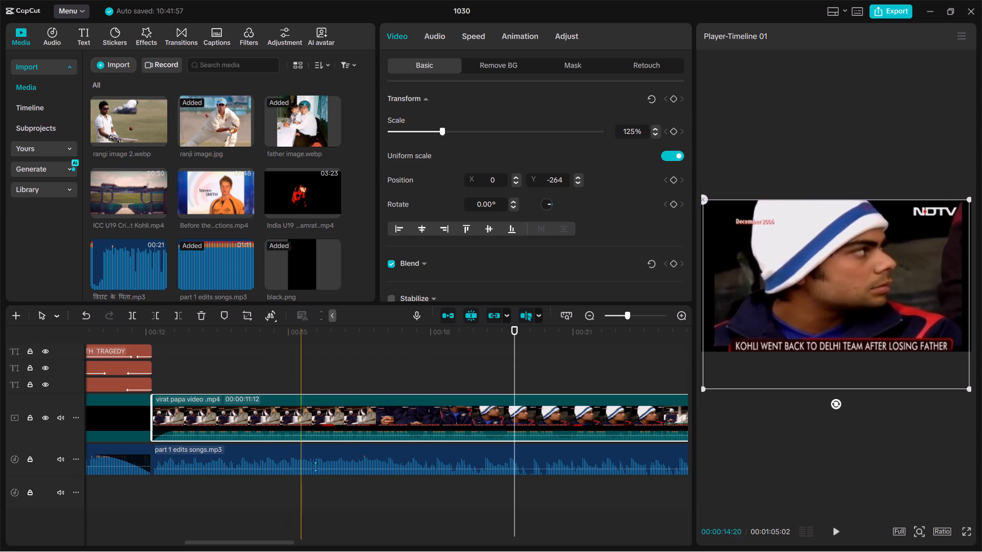
key("space")
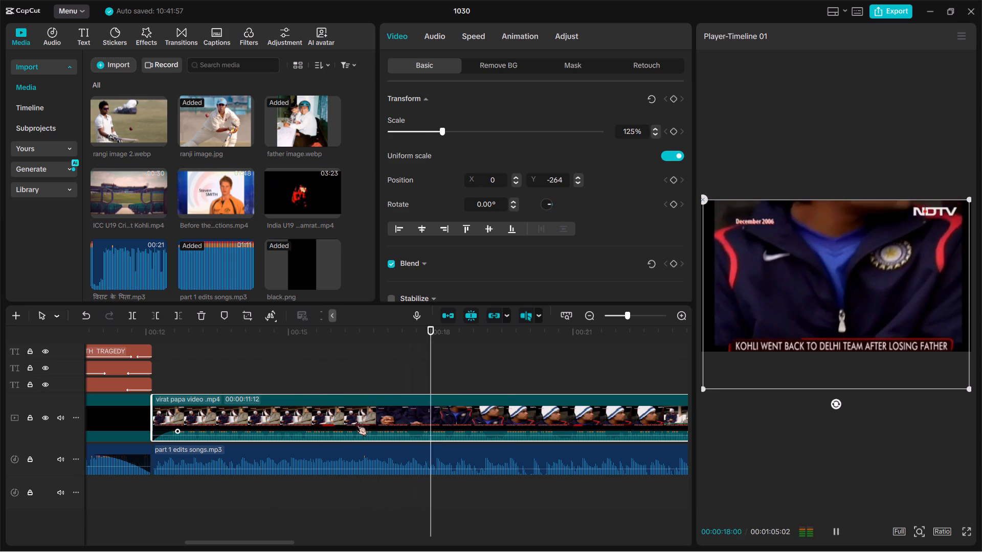
scroll(356, 421, "left", 2)
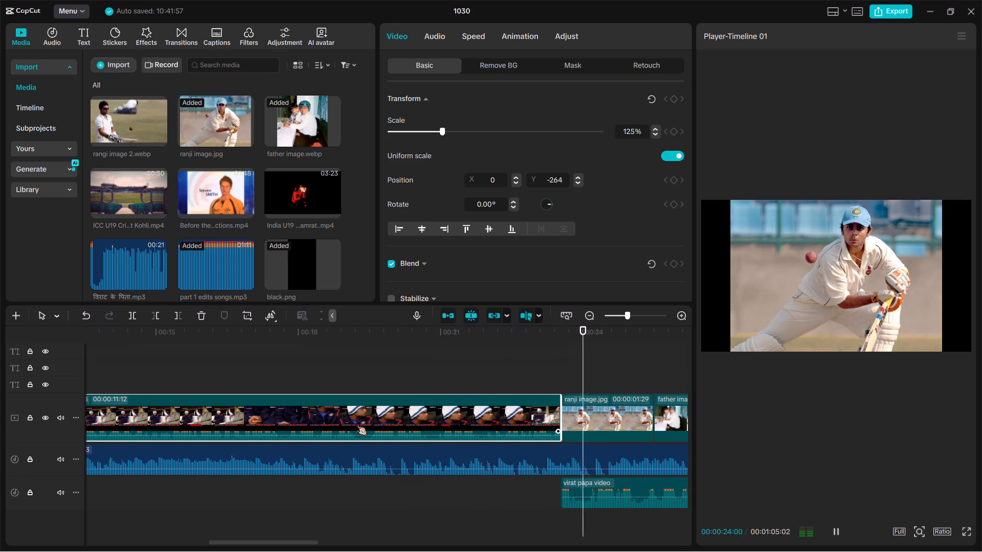
key("space")
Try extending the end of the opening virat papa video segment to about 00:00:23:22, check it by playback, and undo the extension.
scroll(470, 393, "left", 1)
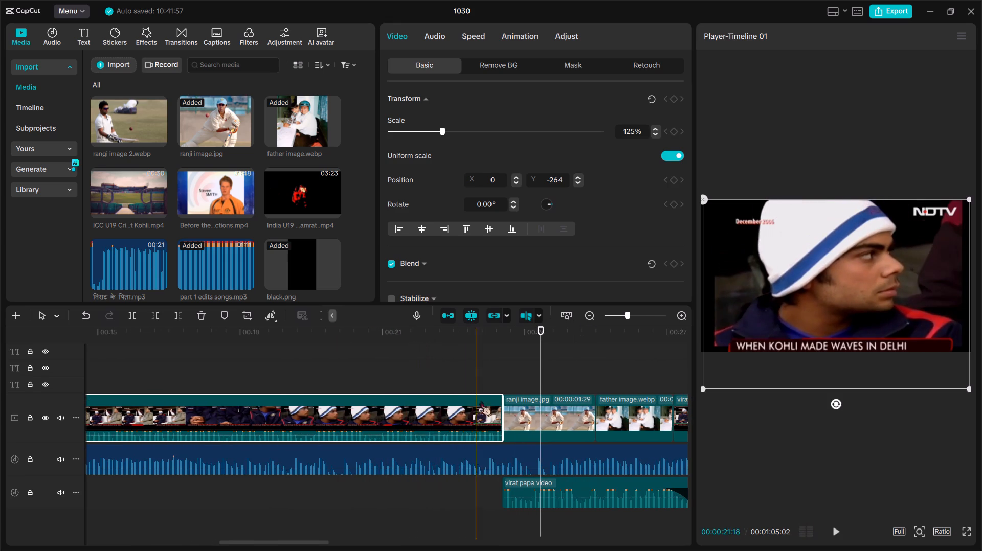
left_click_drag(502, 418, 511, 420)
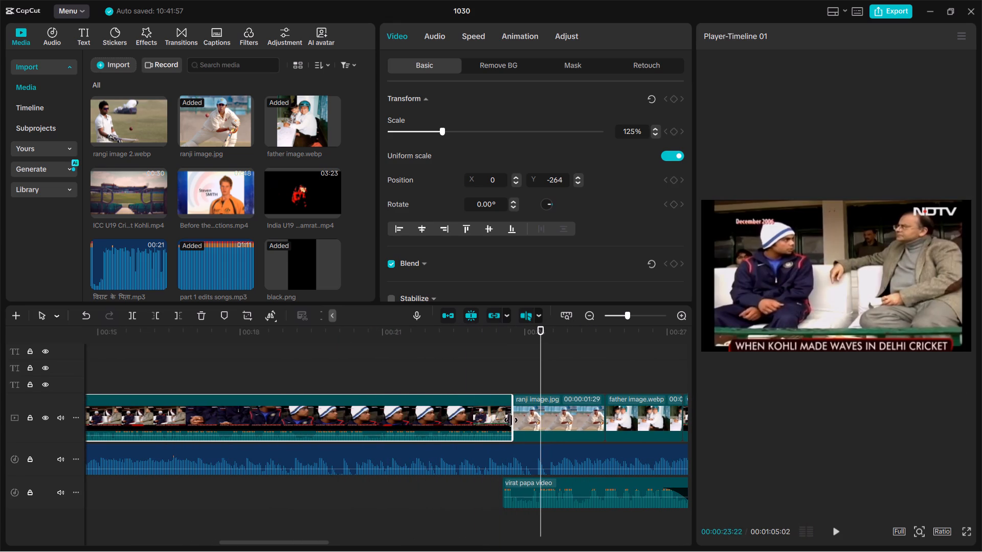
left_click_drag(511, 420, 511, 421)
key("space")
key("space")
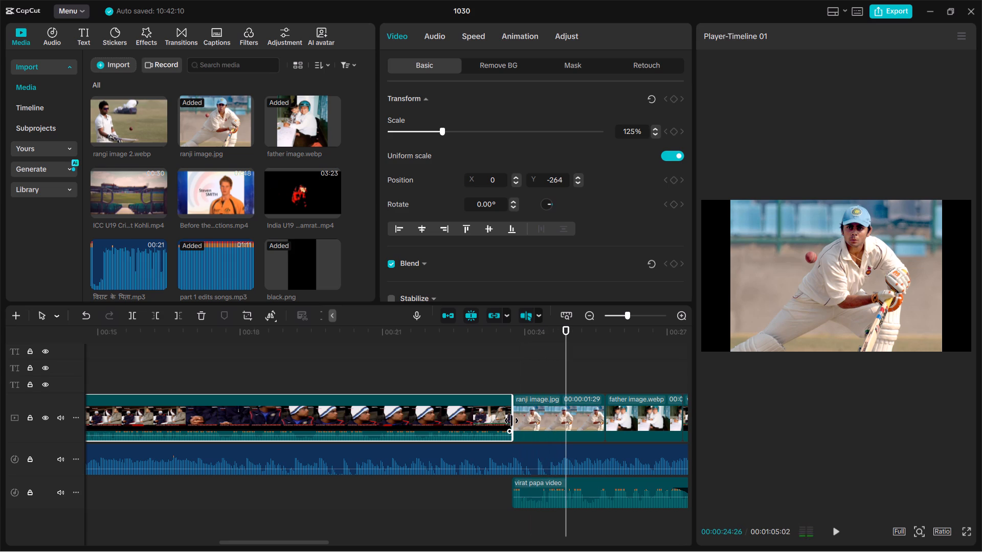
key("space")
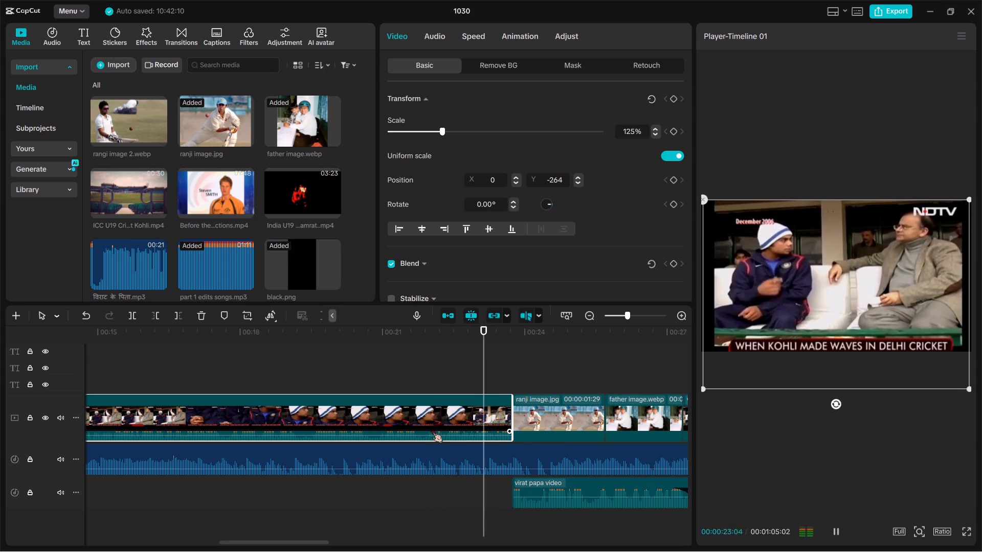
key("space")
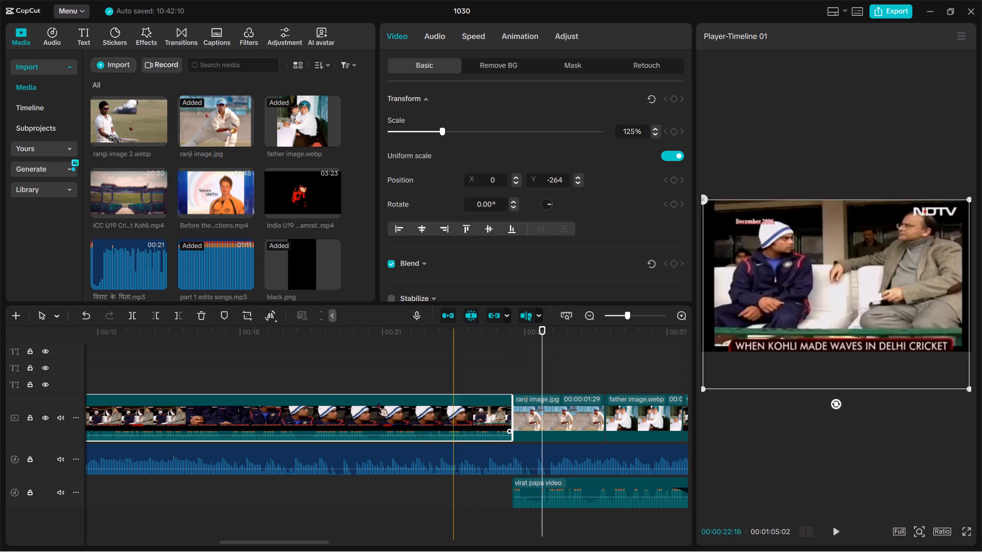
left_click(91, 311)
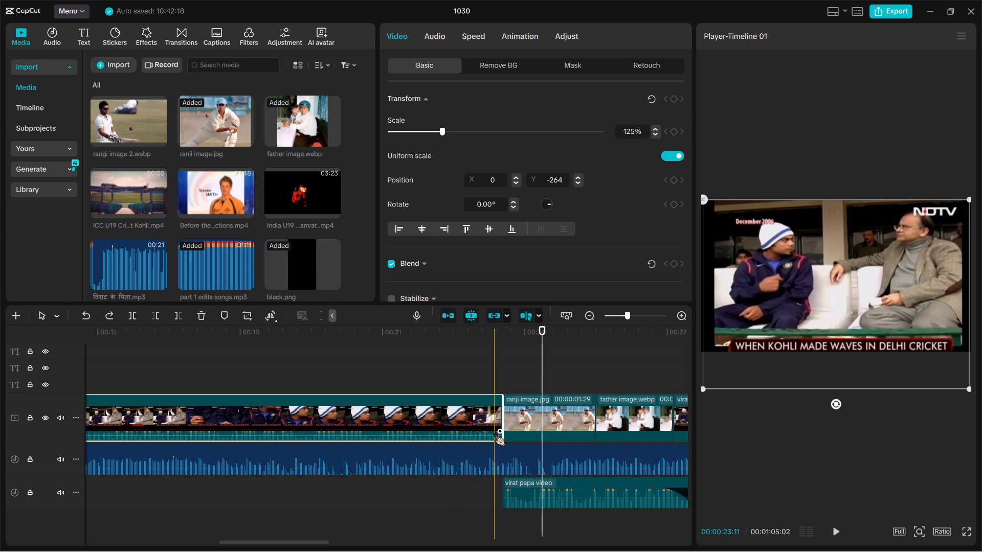
Play back the start of ranji image.jpg and enlarge the image slightly around its centre so it fills more of the frame.
scroll(508, 426, "left", 1)
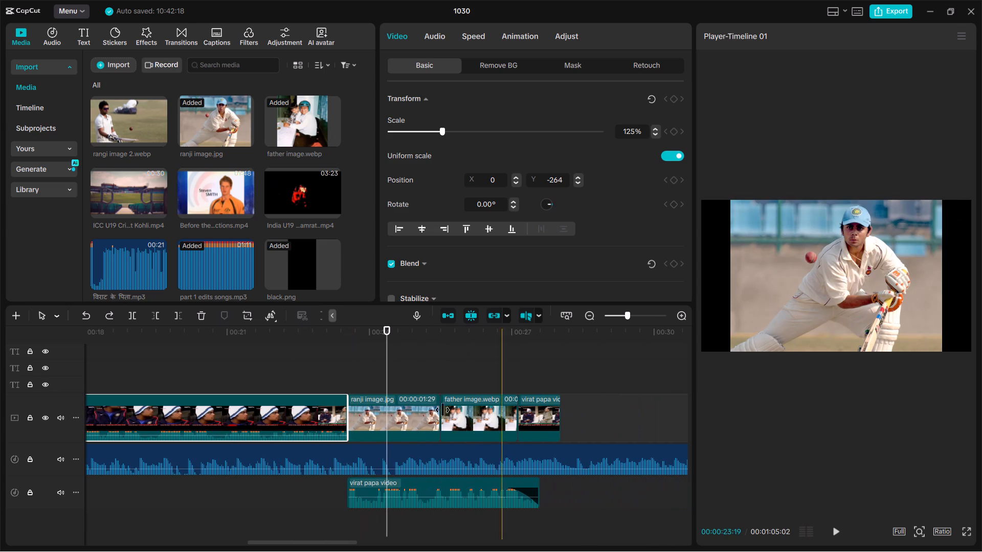
key("space")
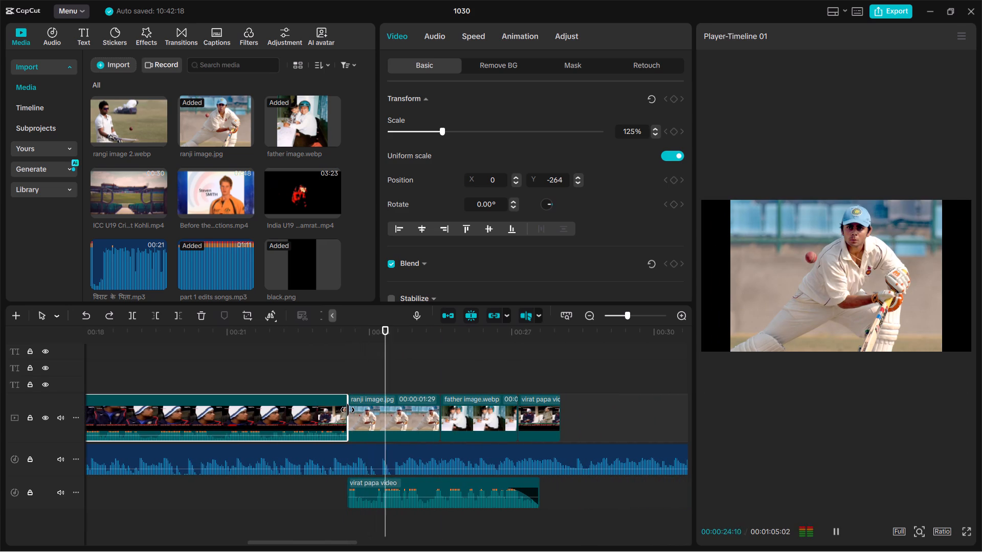
key("space")
left_click(364, 418)
key("space")
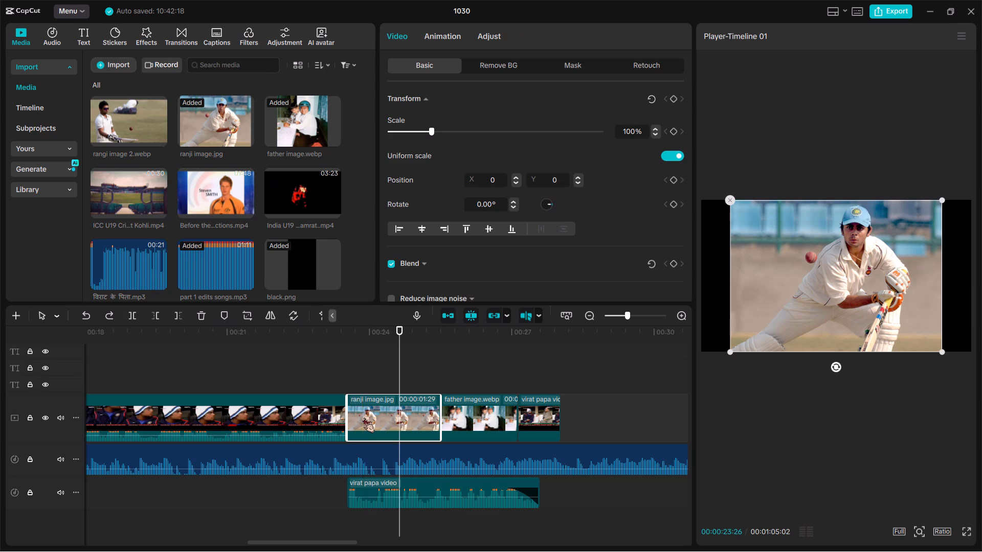
key("space")
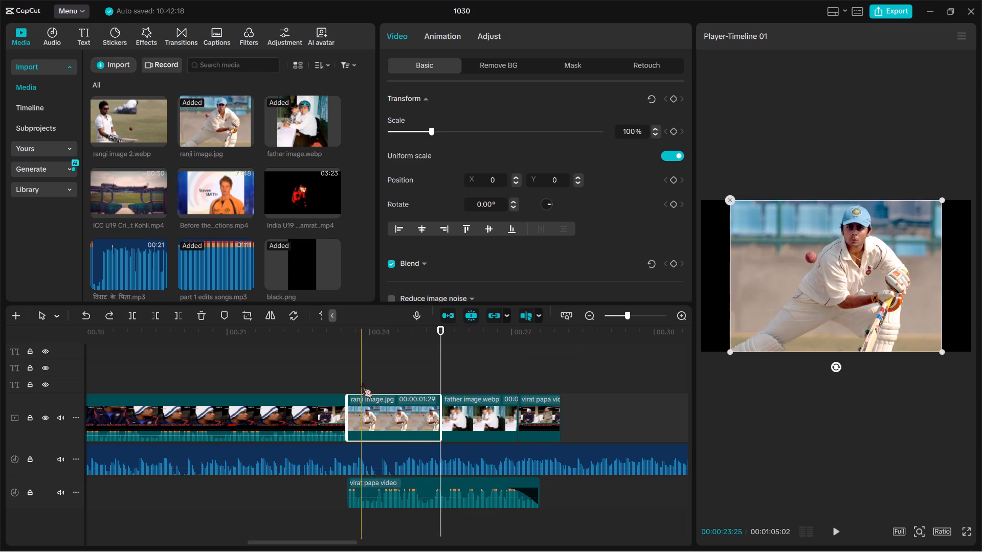
left_click(383, 407)
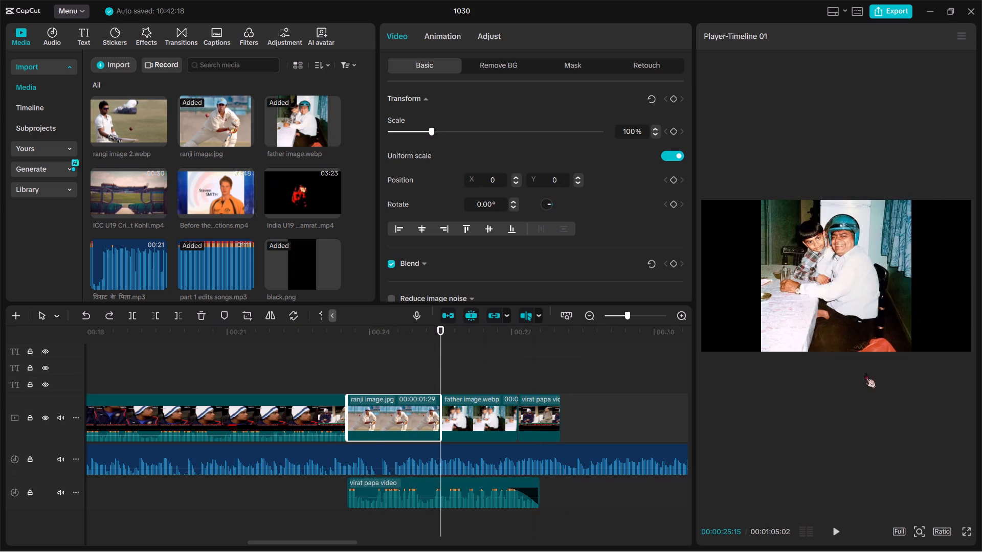
left_click(395, 365)
left_click(396, 419)
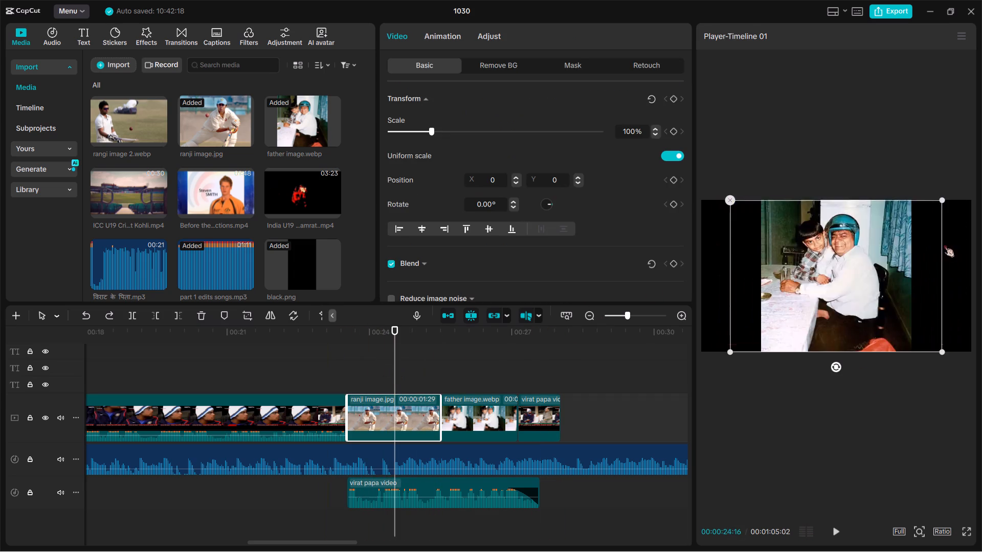
left_click_drag(939, 350, 950, 366)
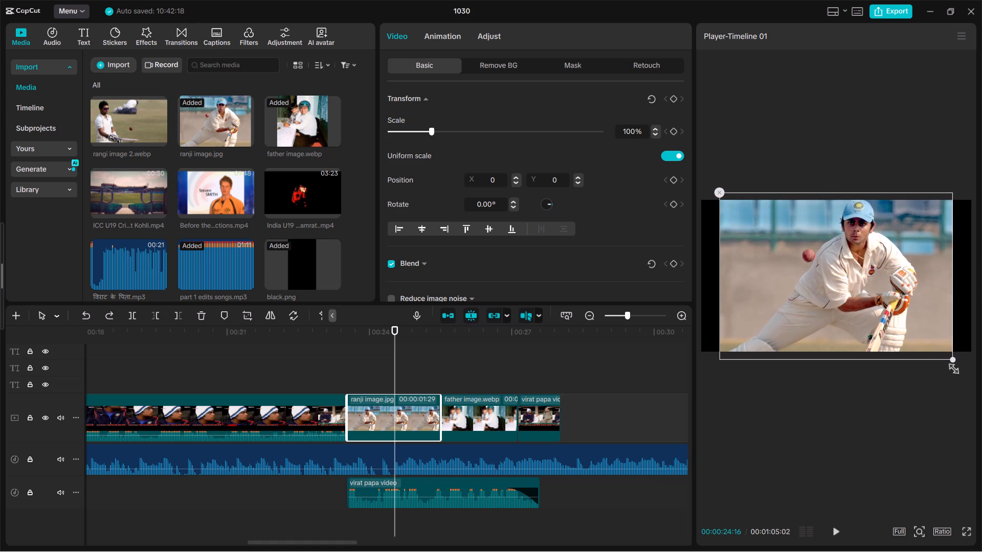
left_click_drag(950, 366, 950, 368)
left_click(857, 390)
Scale father image.webp to 126% and move it down until its top edge meets the top of the video frame.
left_click(465, 418)
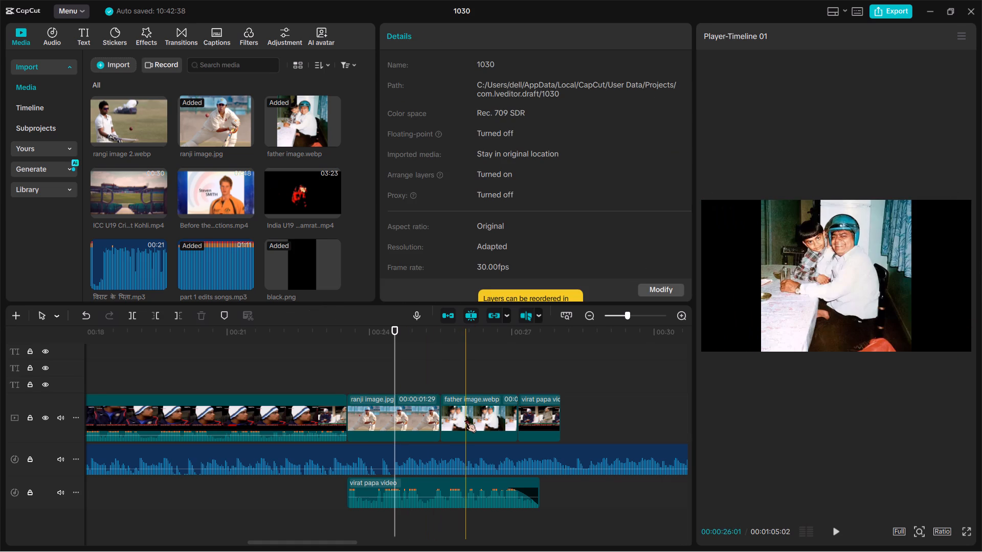
left_click(511, 360)
left_click(464, 416)
left_click_drag(914, 349, 932, 396)
left_click_drag(848, 278, 850, 295)
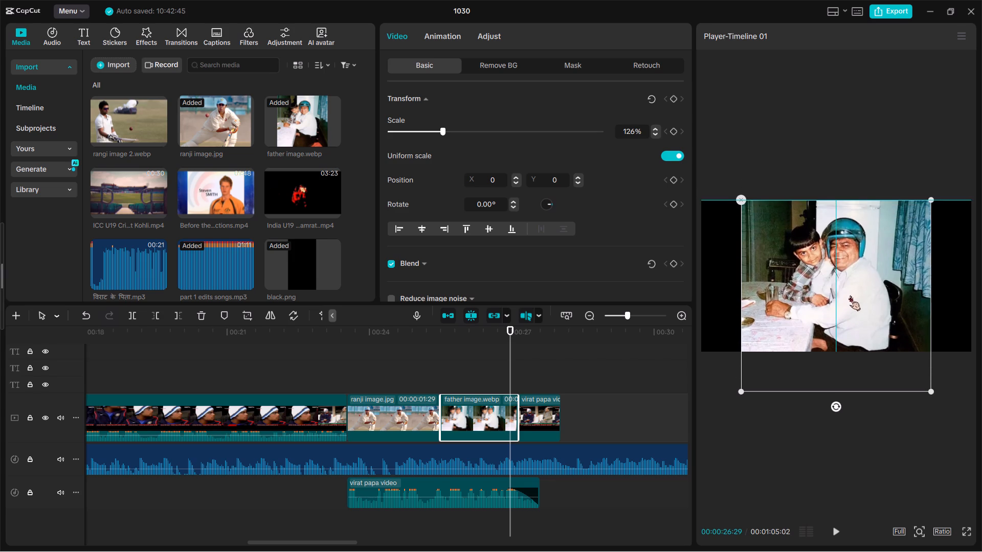
left_click(826, 463)
Play back the reframed images and trim the end of the final virat papa video segment to about 00:00:27:18.
key("space")
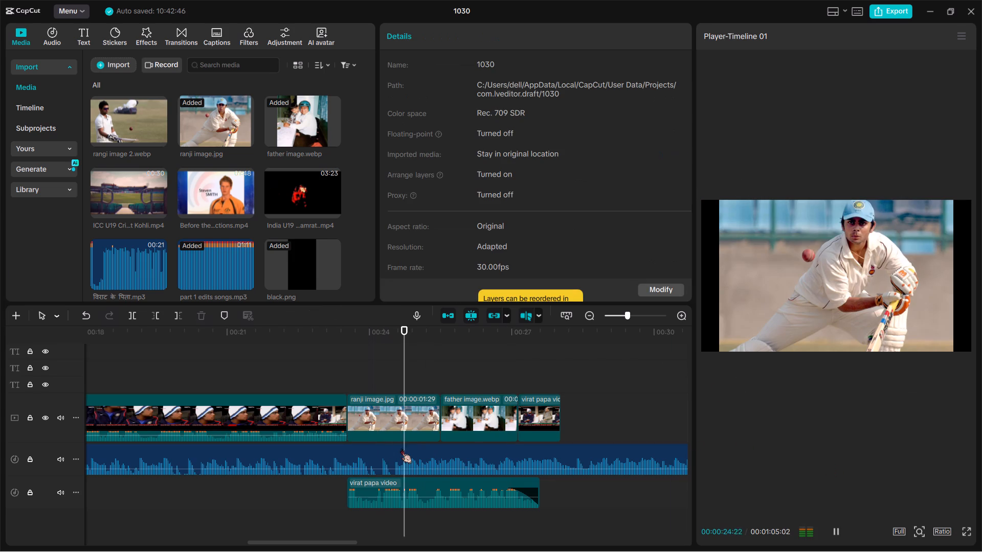
key("space")
key("space")
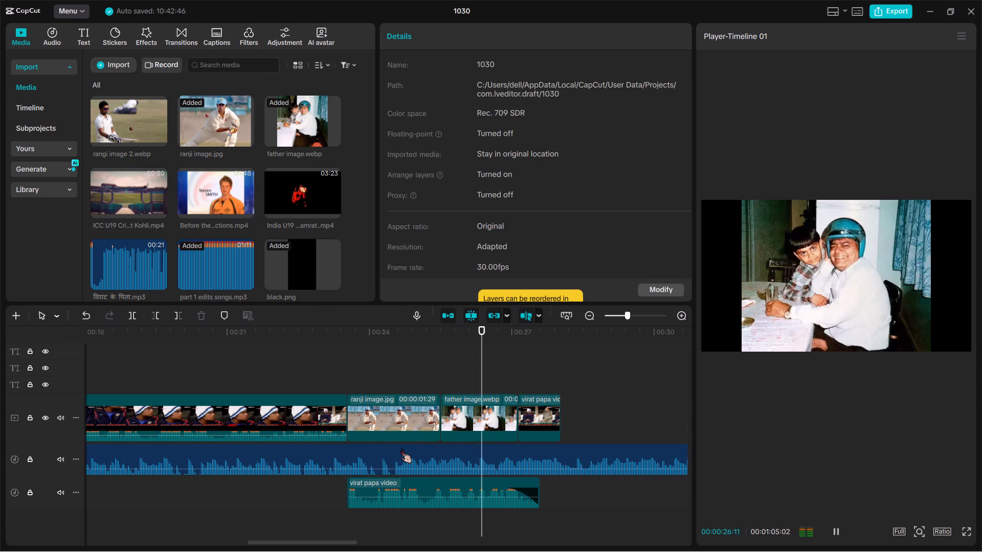
key("space")
key("space")
key("space")
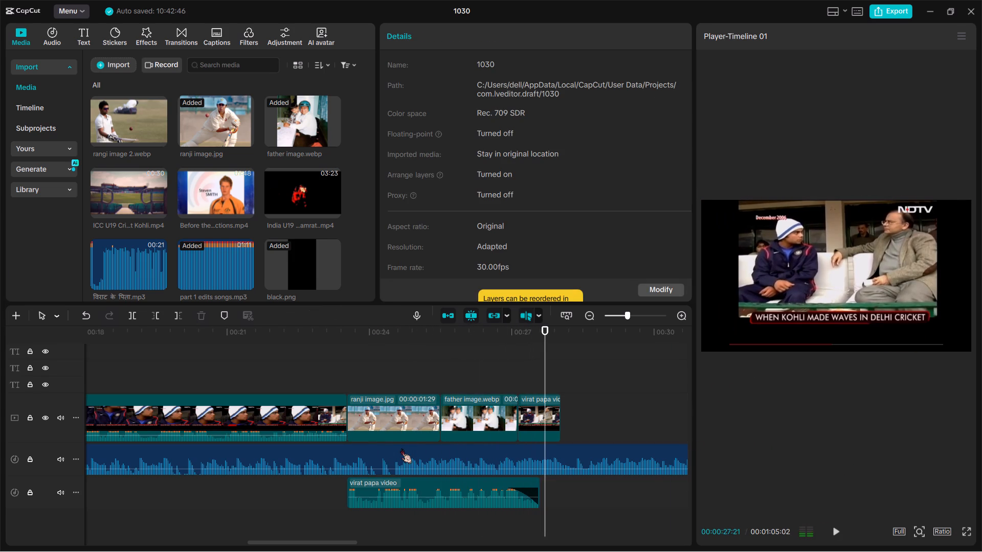
left_click(541, 418)
key("w")
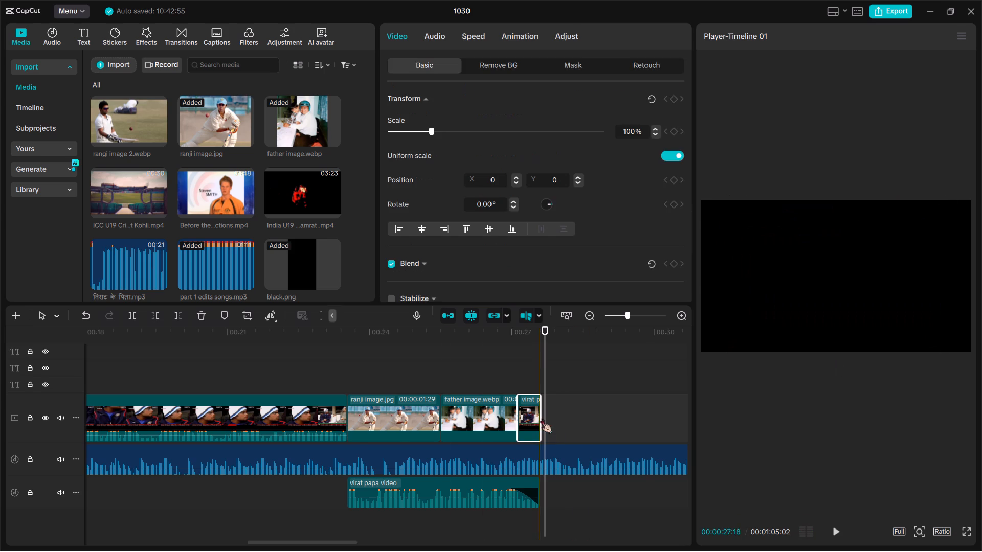
Play back the opening virat papa video segment through its cut to ranji image.jpg to review the edit.
scroll(372, 383, "down", 7, "ctrl")
scroll(372, 383, "right", 1)
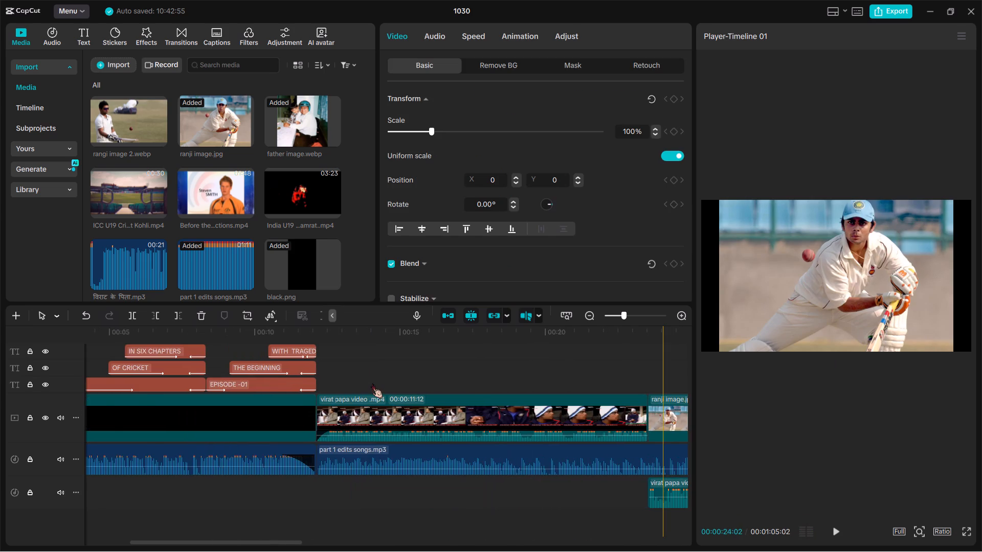
scroll(372, 383, "down", 2, "ctrl")
key("space")
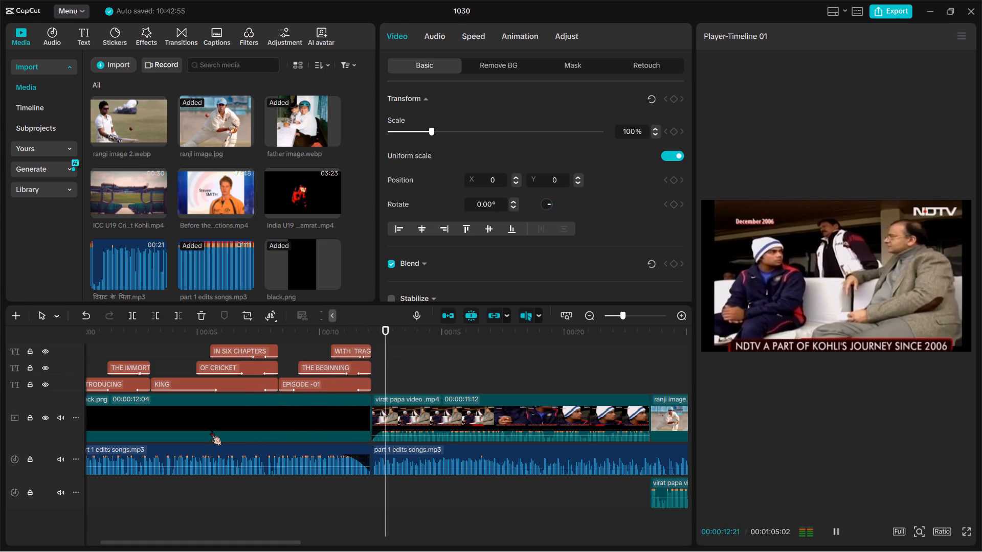
scroll(211, 430, "left", 1)
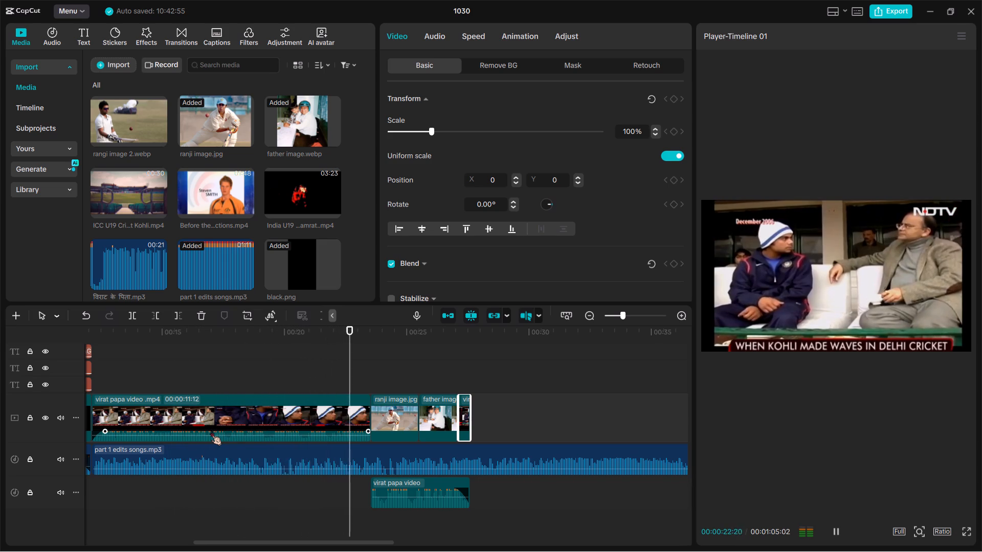
key("space")
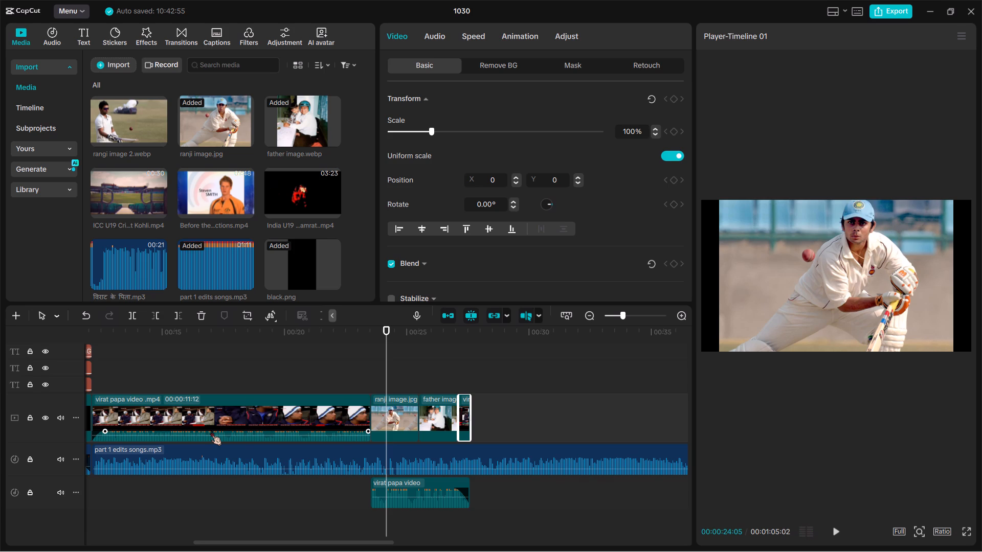
key("space")
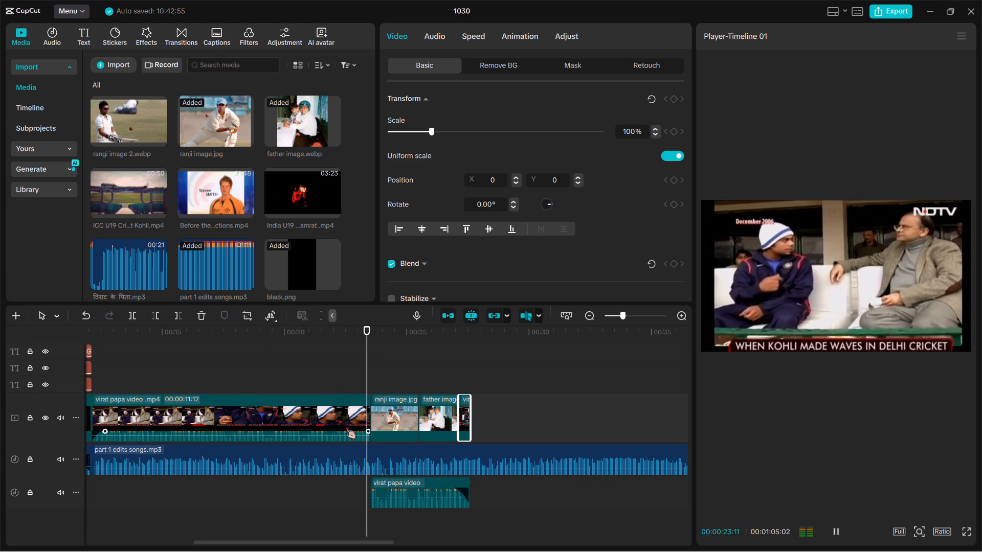
key("space")
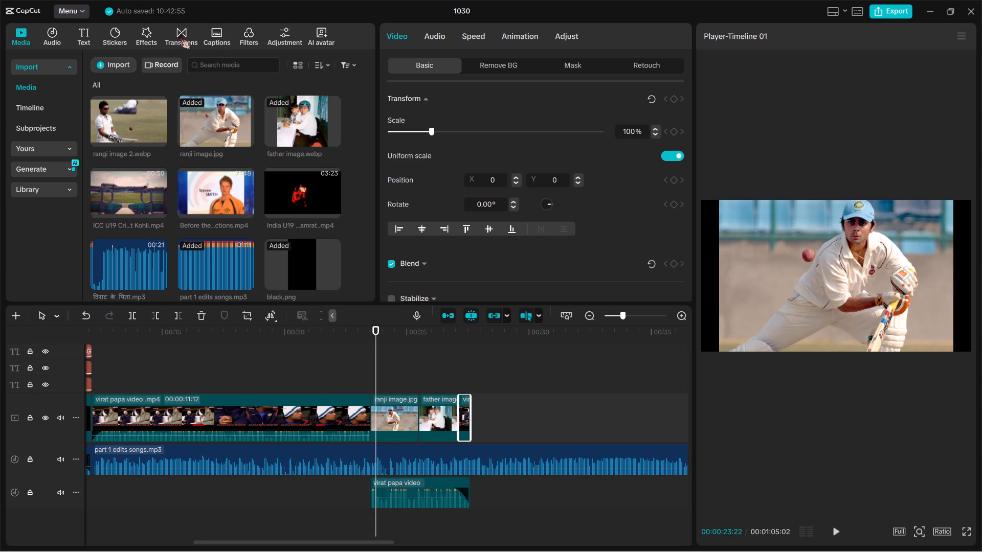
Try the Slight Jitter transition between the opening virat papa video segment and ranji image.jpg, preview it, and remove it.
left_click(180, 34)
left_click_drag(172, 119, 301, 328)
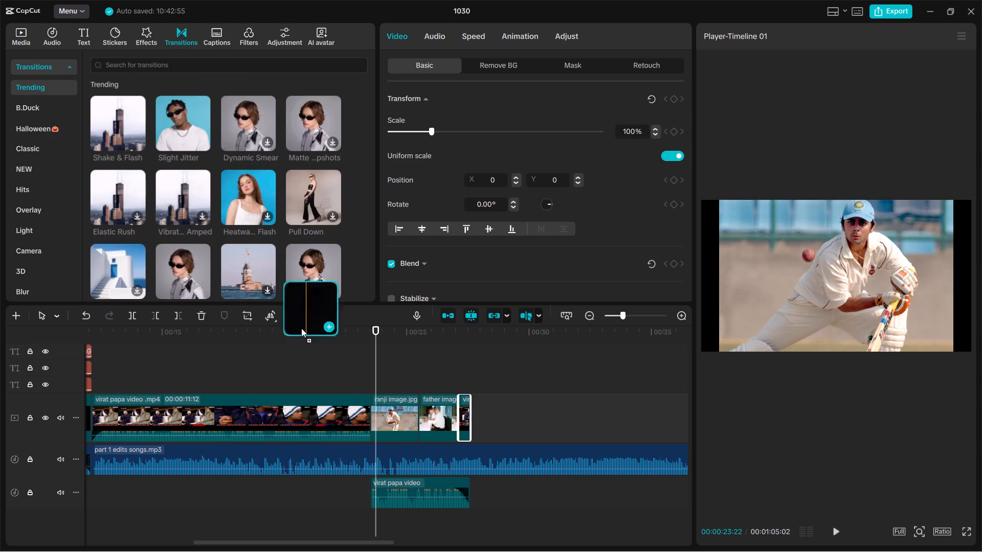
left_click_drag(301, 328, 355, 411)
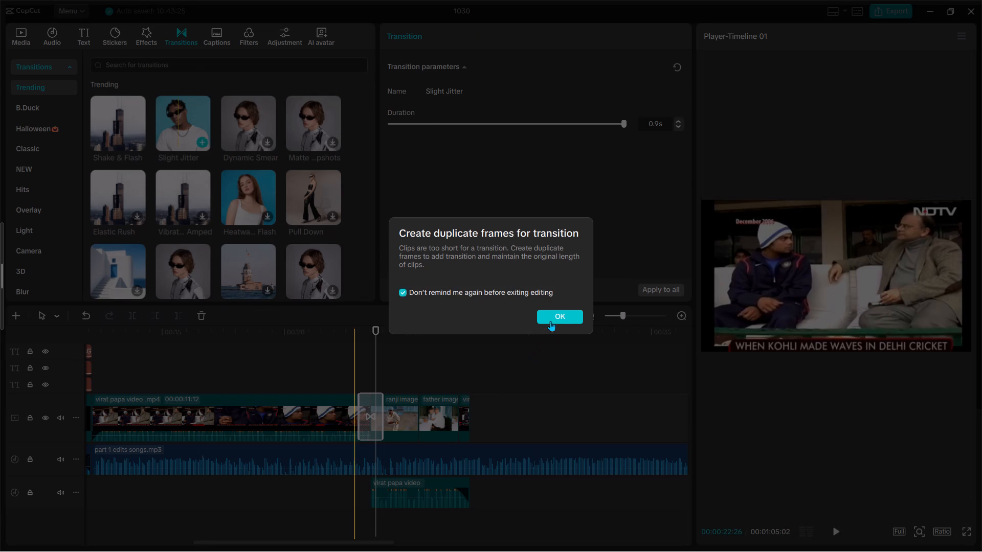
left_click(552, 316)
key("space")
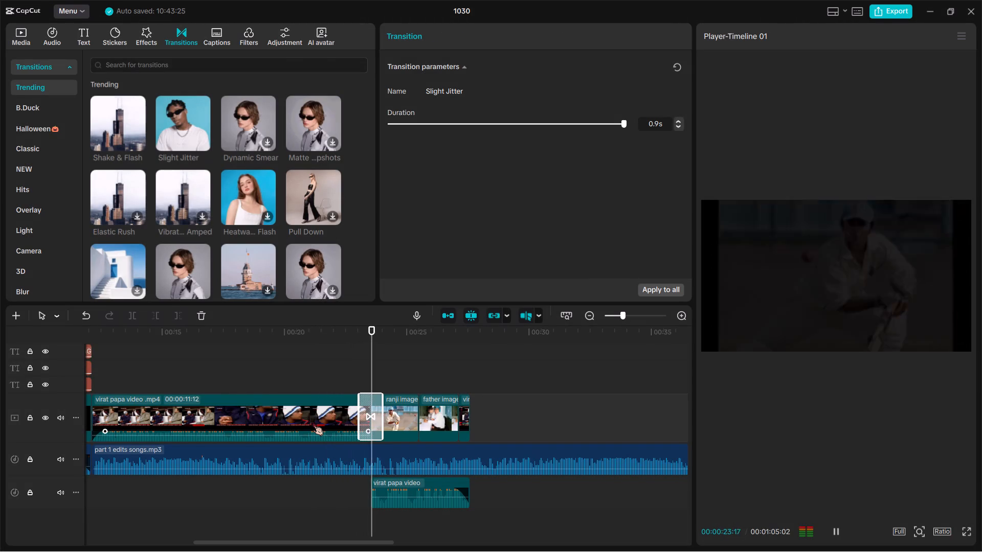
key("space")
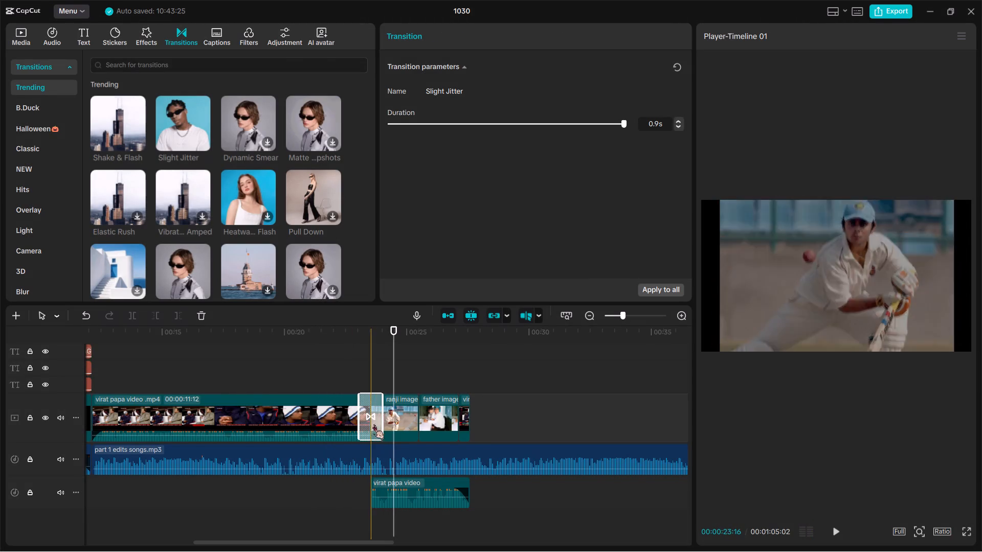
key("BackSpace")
Add the Snap Back transition between the opening virat papa video segment and ranji image.jpg, and preview it.
scroll(179, 214, "down", 1)
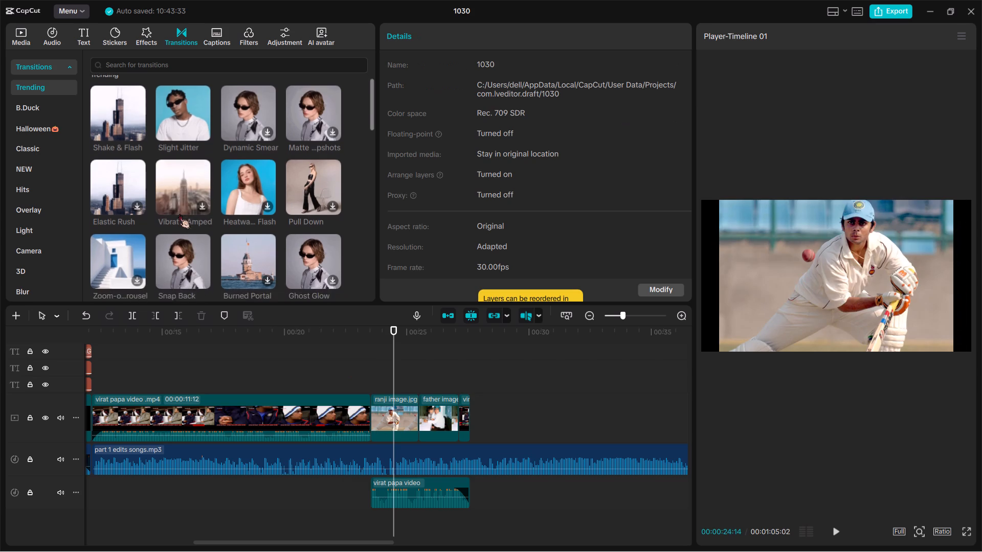
scroll(179, 214, "down", 1)
left_click_drag(178, 216, 370, 416)
key("space")
key("space")
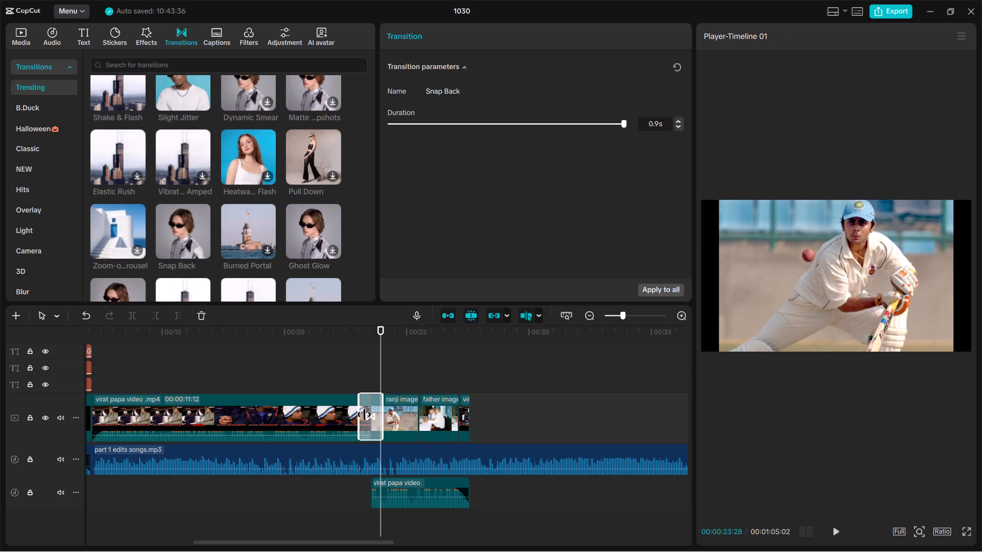
left_click(354, 409)
key("space")
key("space")
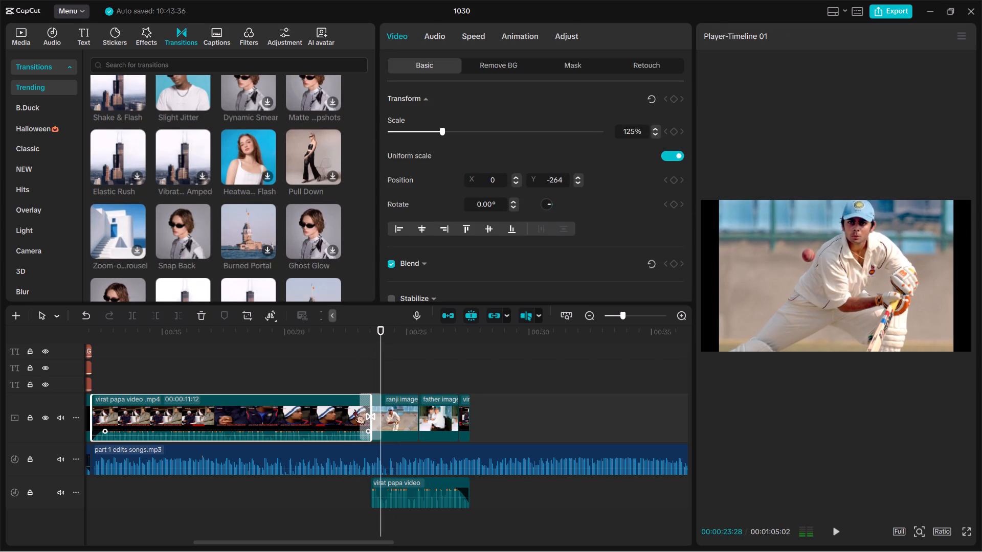
left_click_drag(318, 360, 334, 414)
key("space")
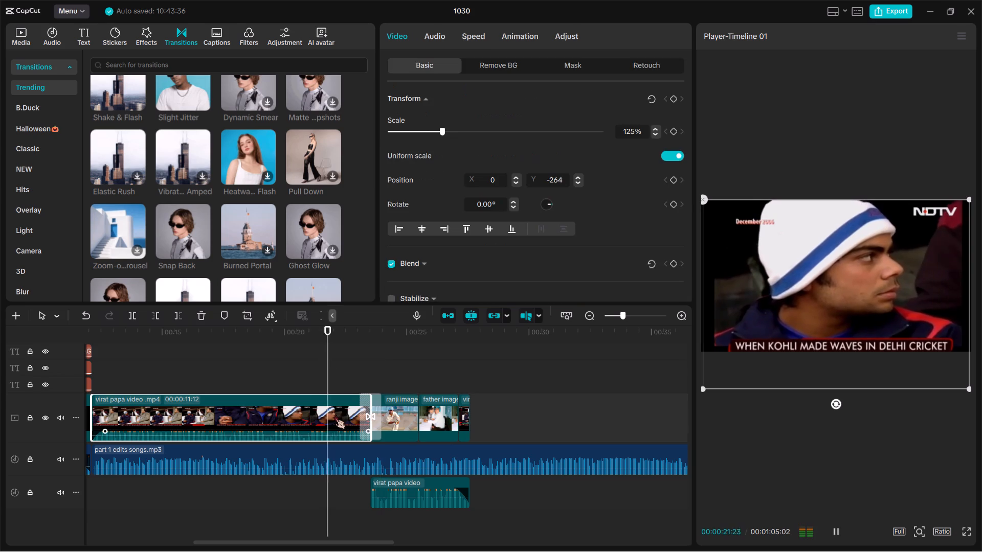
left_click(405, 375)
key("space")
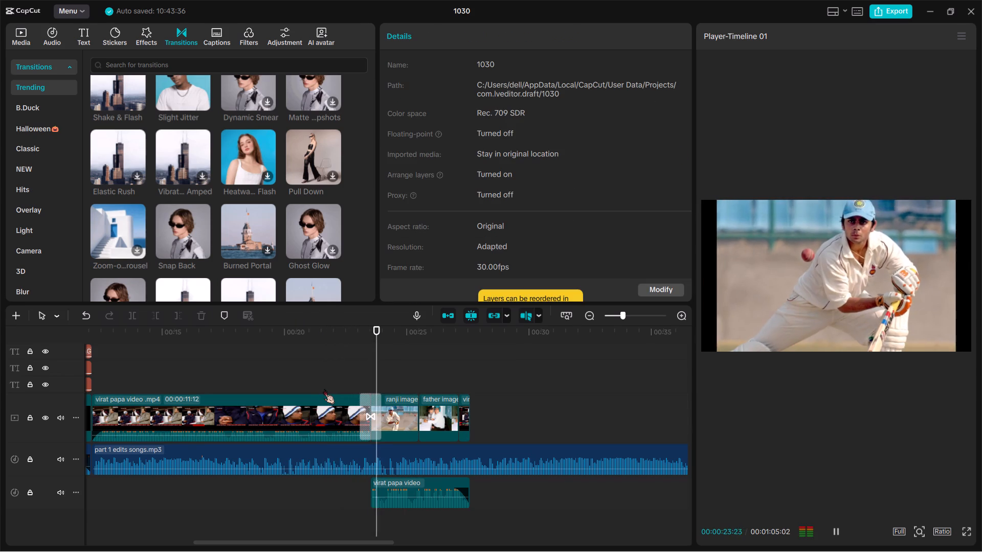
key("space")
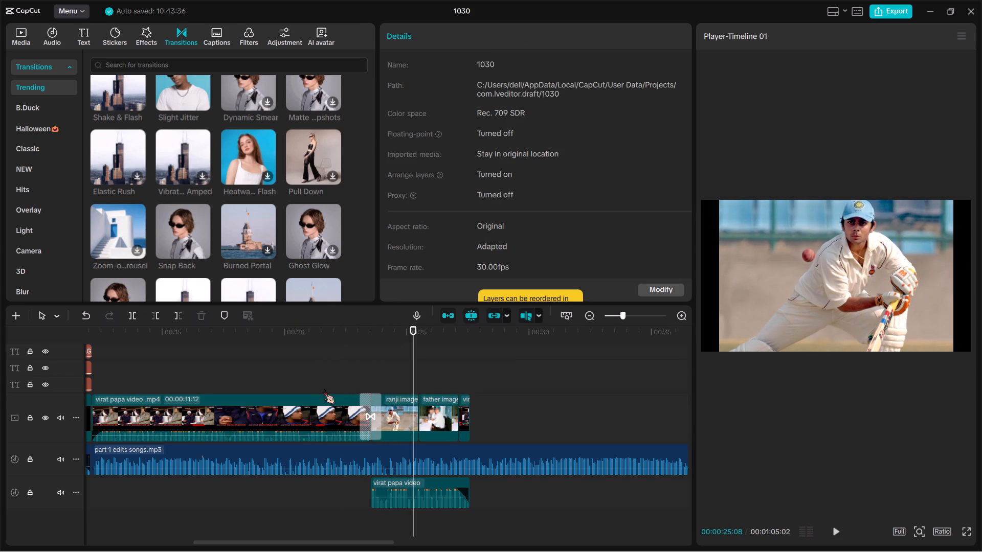
Add the Snap Back transition between ranji image.jpg and father image.webp, and play it back through the final video segment.
left_click_drag(182, 215, 395, 429)
key("space")
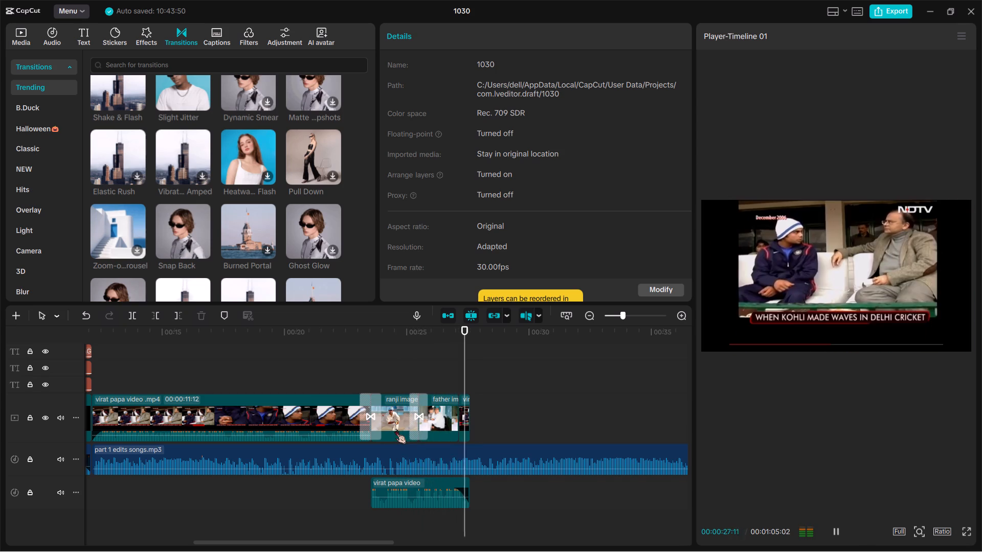
key("space")
key("space")
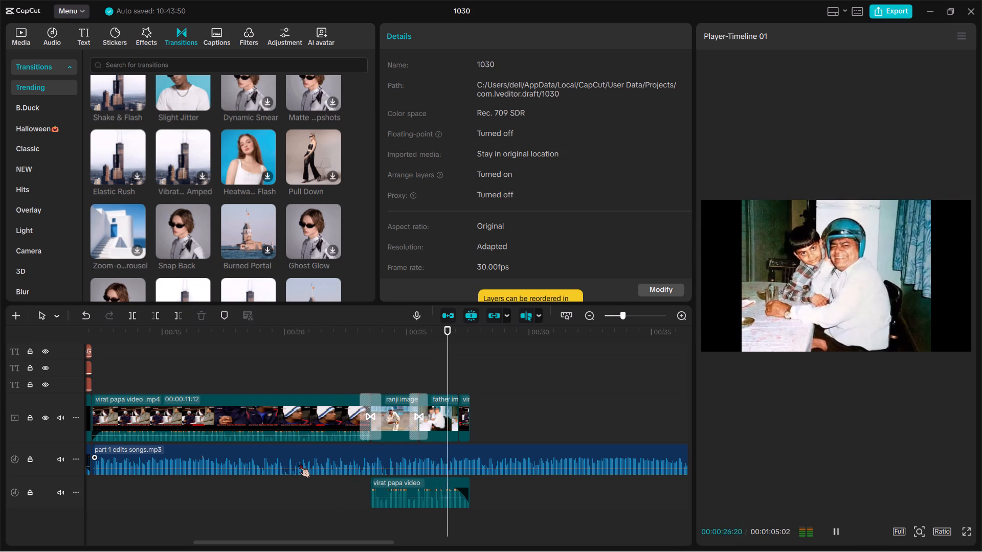
key("space")
key("space")
key("space")
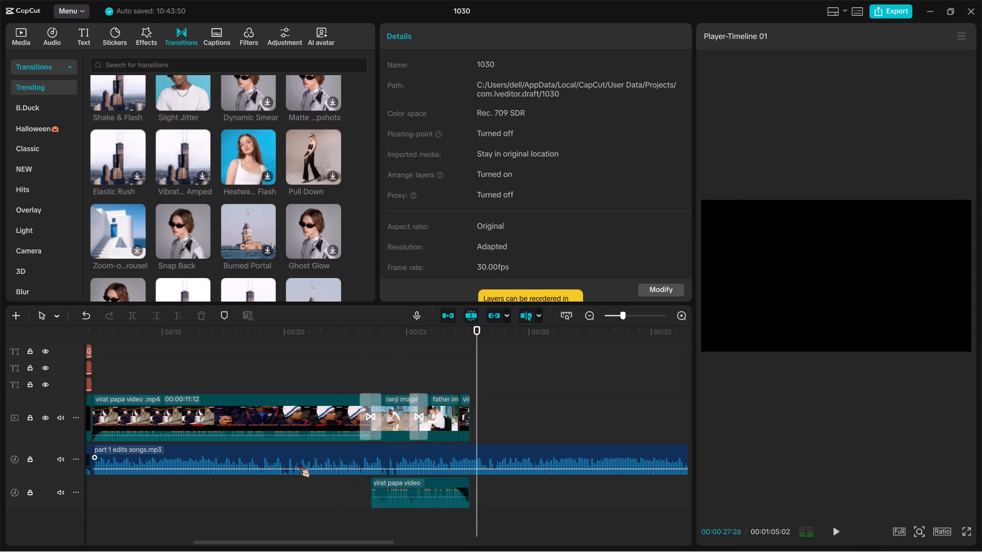
Play back the opening virat papa video segment and spot-check the song audio past the last clip, around 00:00:39.
scroll(299, 463, "down", 9, "ctrl")
scroll(299, 463, "left", 1)
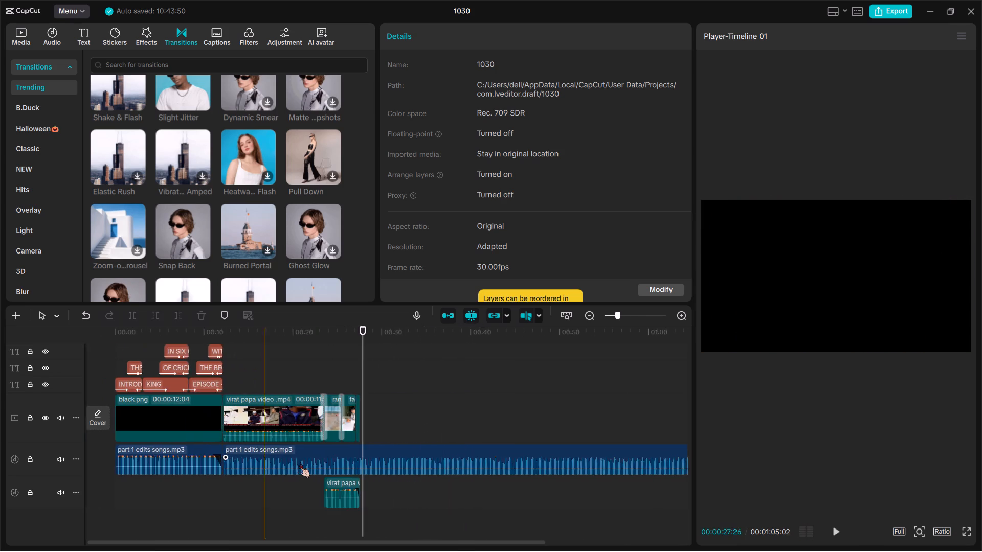
scroll(299, 463, "left", 1)
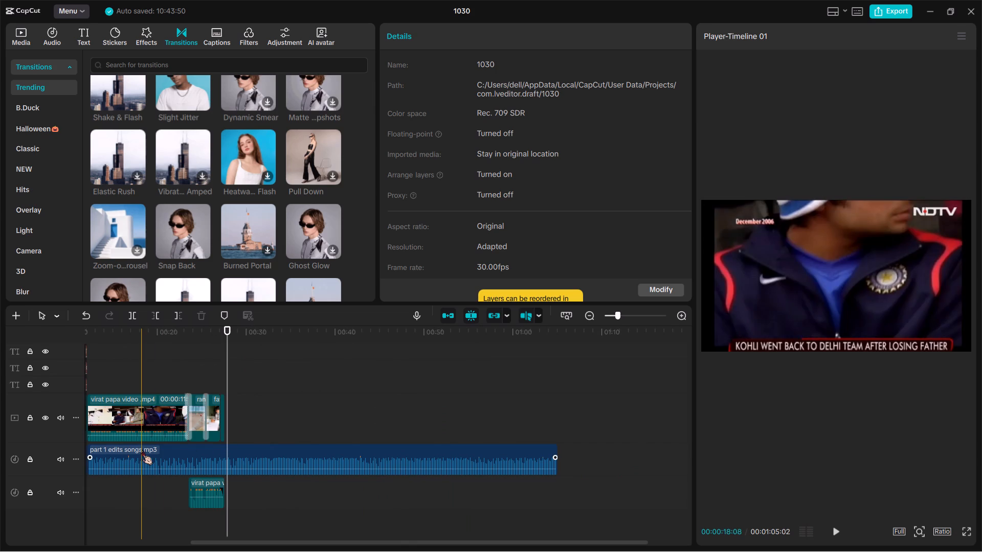
key("space")
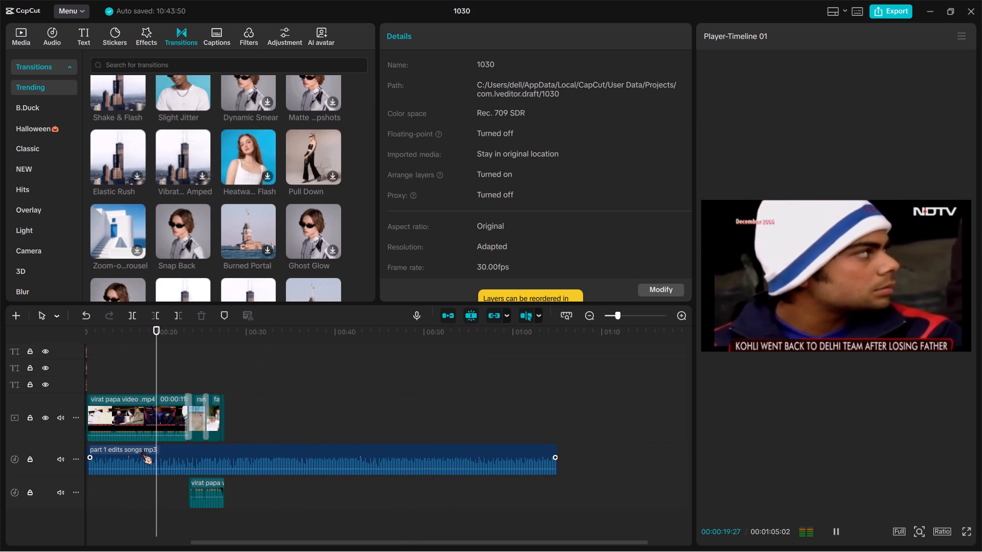
key("space")
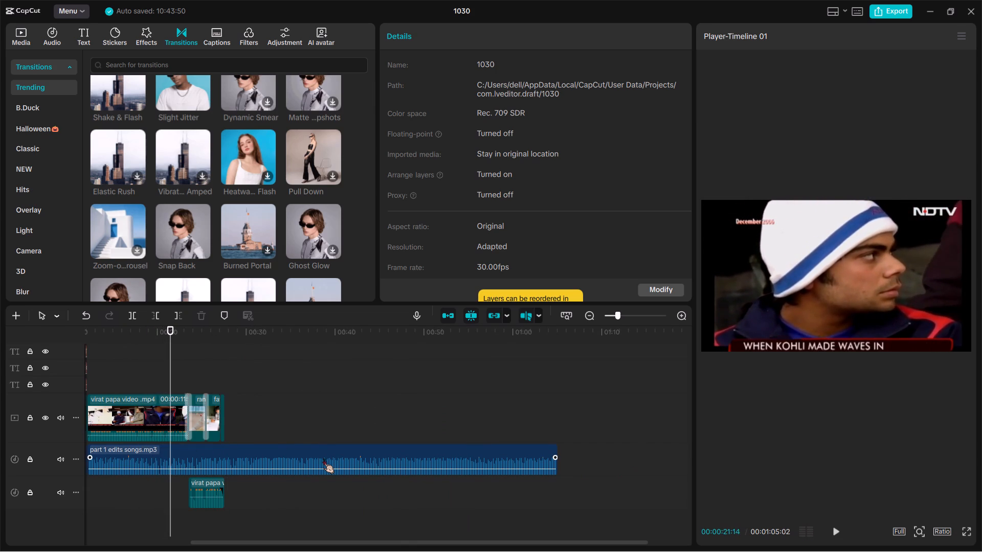
key("space")
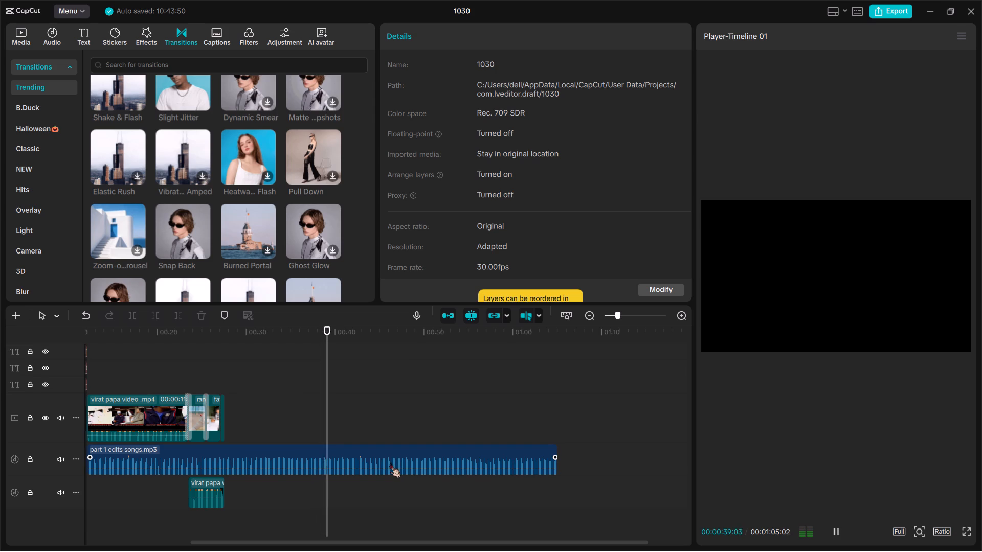
key("space")
scroll(391, 462, "right", 1)
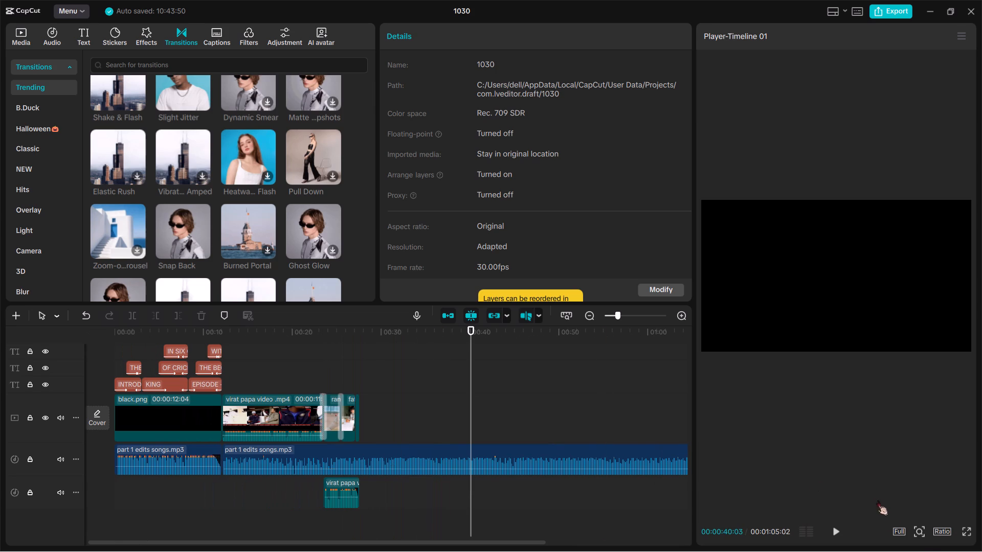
Review the edit in full-screen playback from the start, and replay the virat papa segment through both transitions to the last clip.
left_click(964, 526)
double_click(965, 529)
left_click(410, 353)
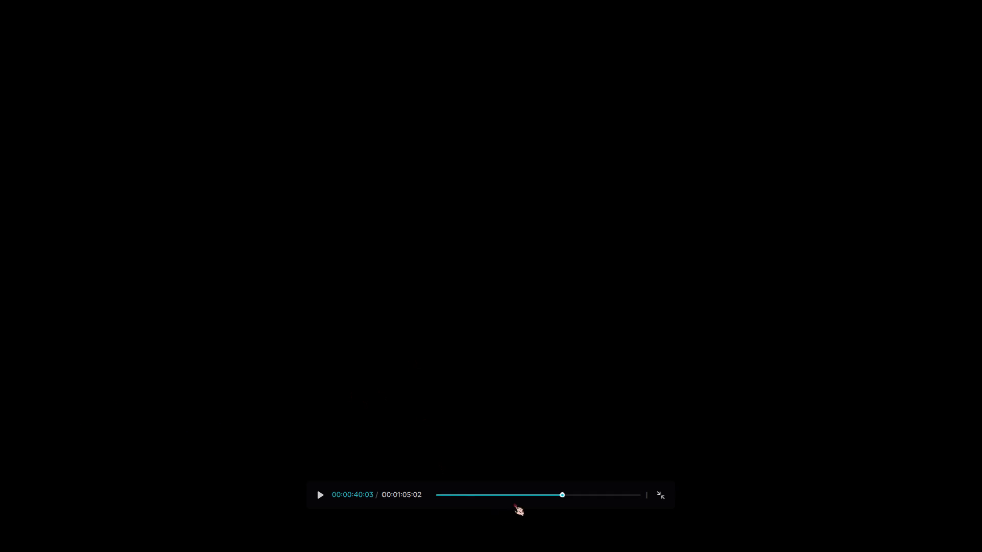
left_click_drag(559, 492, 311, 487)
left_click(324, 501)
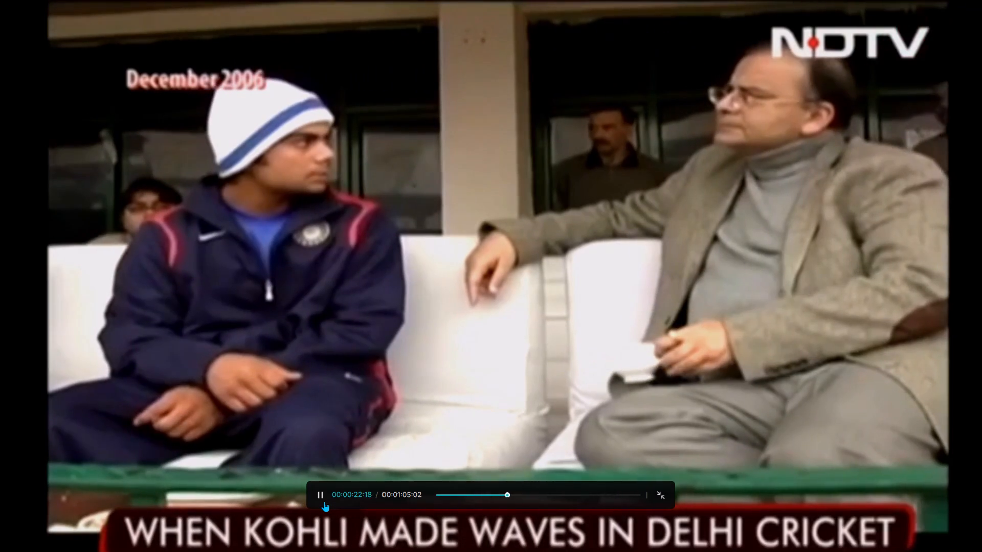
left_click(324, 501)
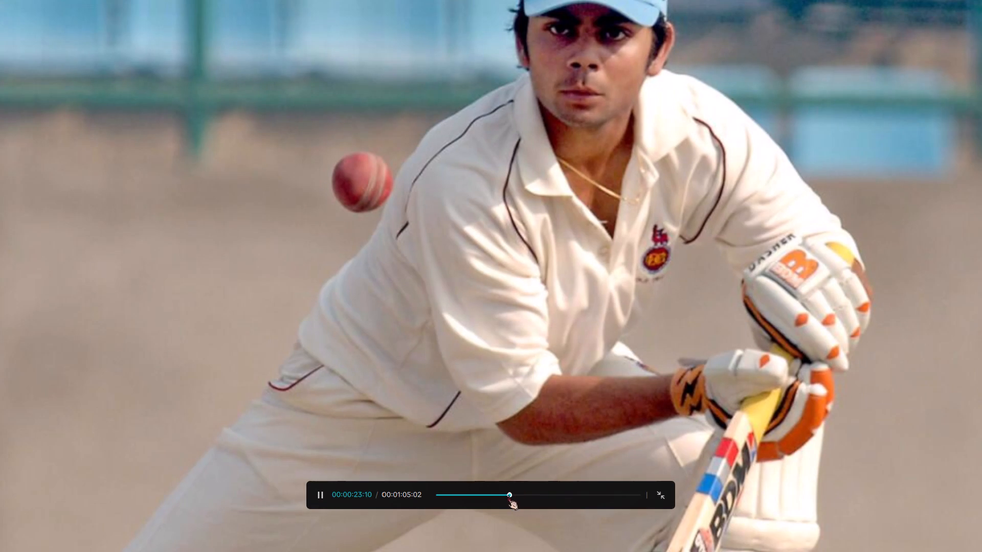
left_click_drag(507, 495, 475, 496)
left_click(318, 501)
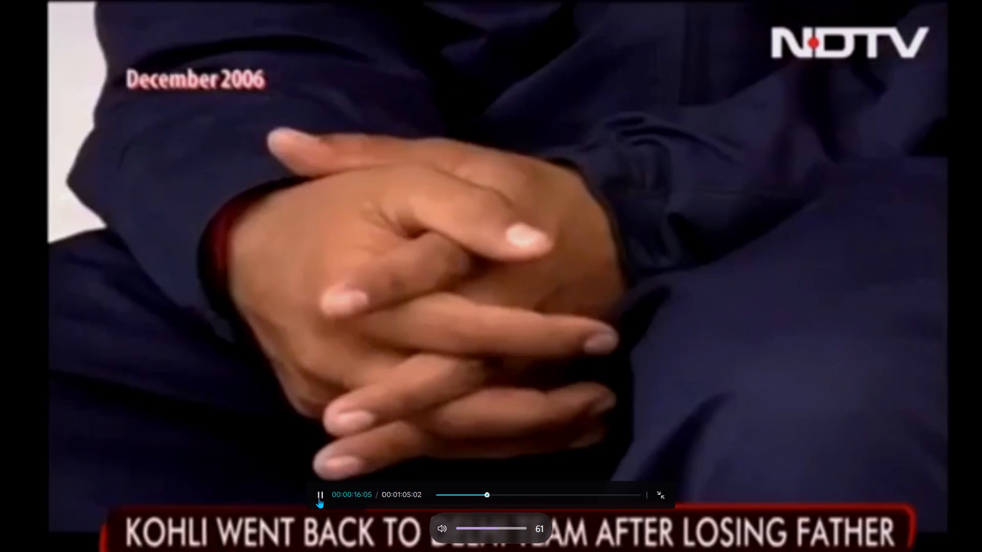
left_click(319, 498)
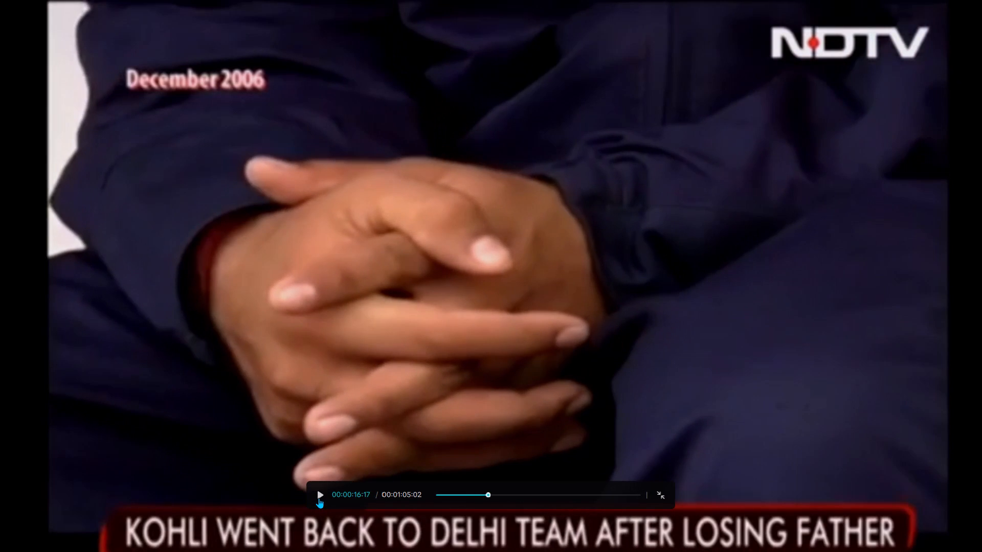
left_click(319, 498)
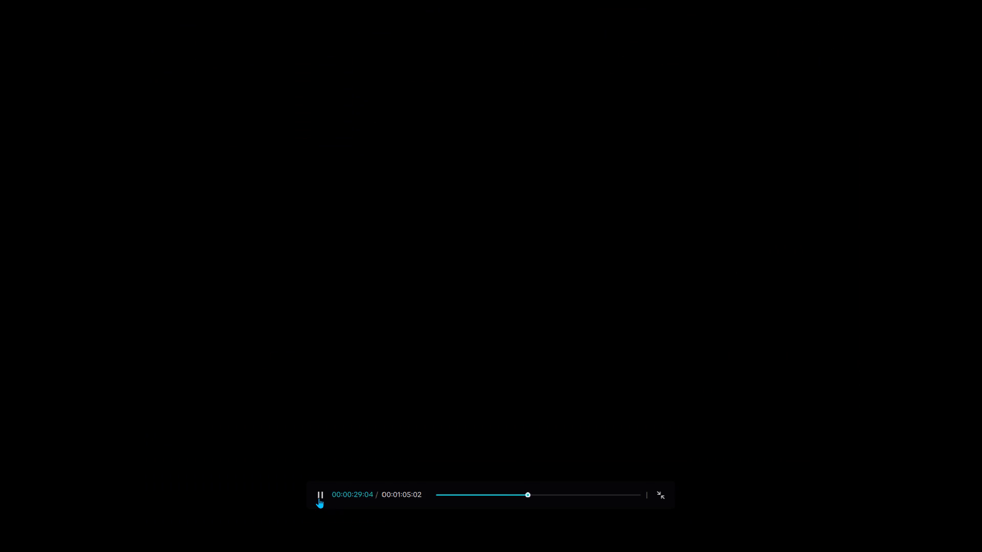
key("space")
left_click(663, 500)
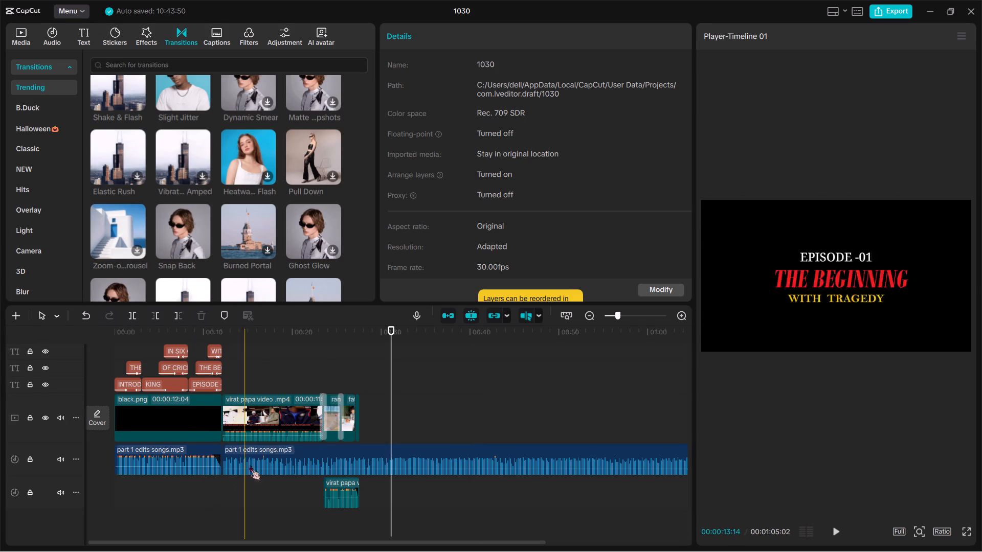
Play back the opening virat papa video segment through the image transitions to the end of the last clip once more.
key("space")
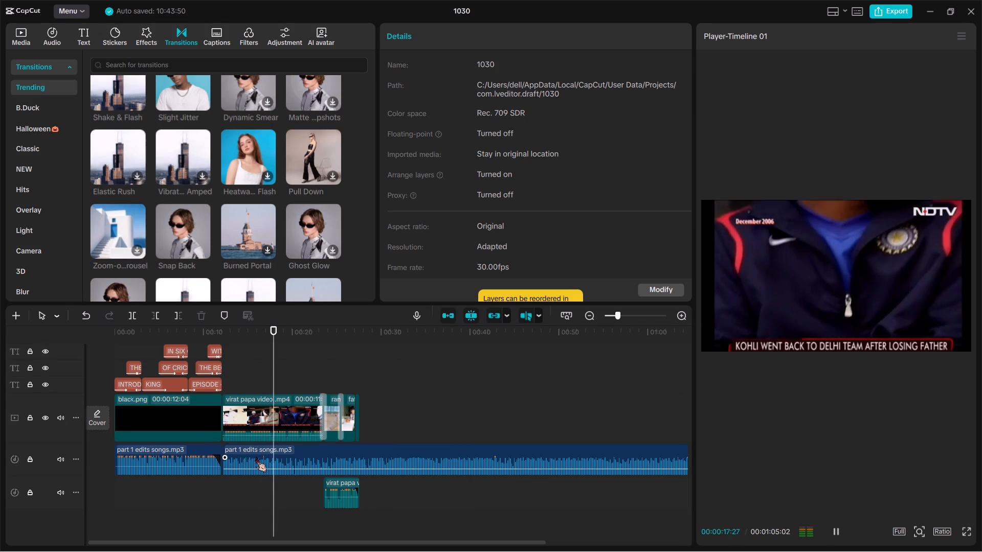
key("space")
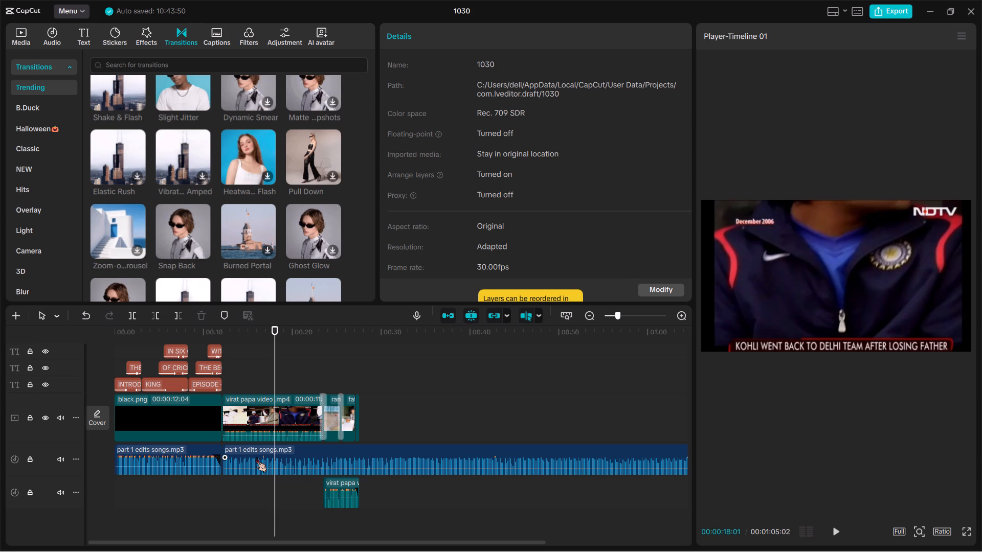
key("space")
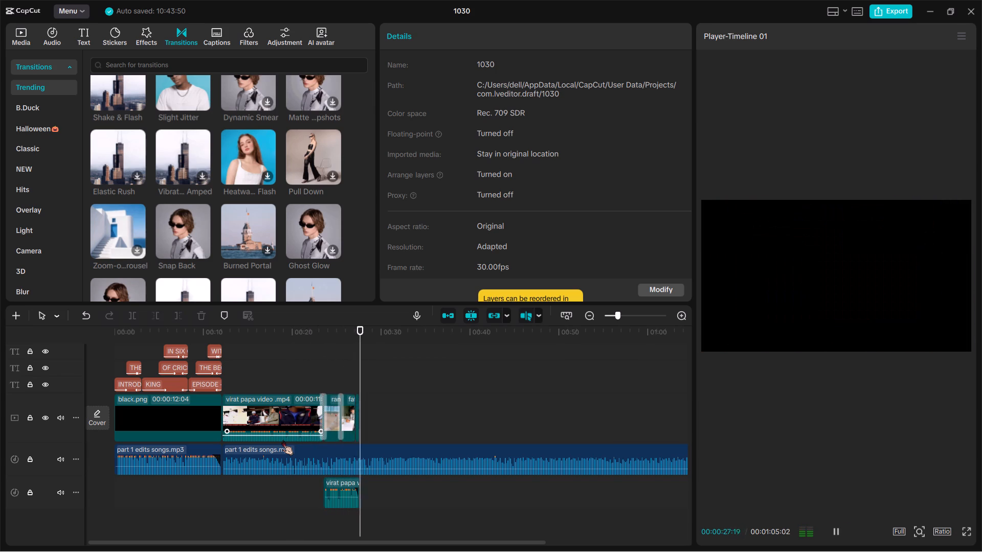
key("space")
Bring up the project's imported media to continue the edit after the final virat papa video segment.
scroll(282, 440, "up", 16, "ctrl")
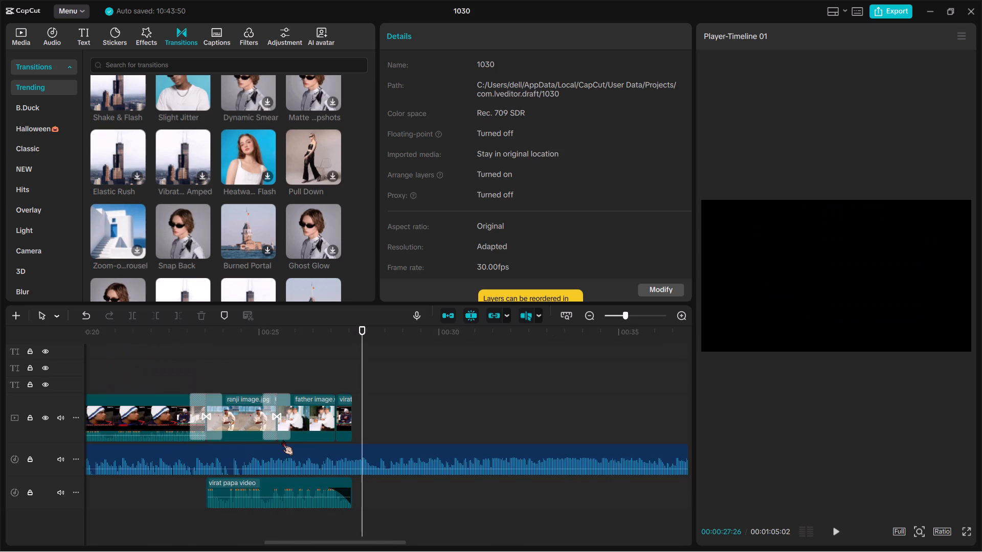
scroll(282, 440, "up", 10, "ctrl")
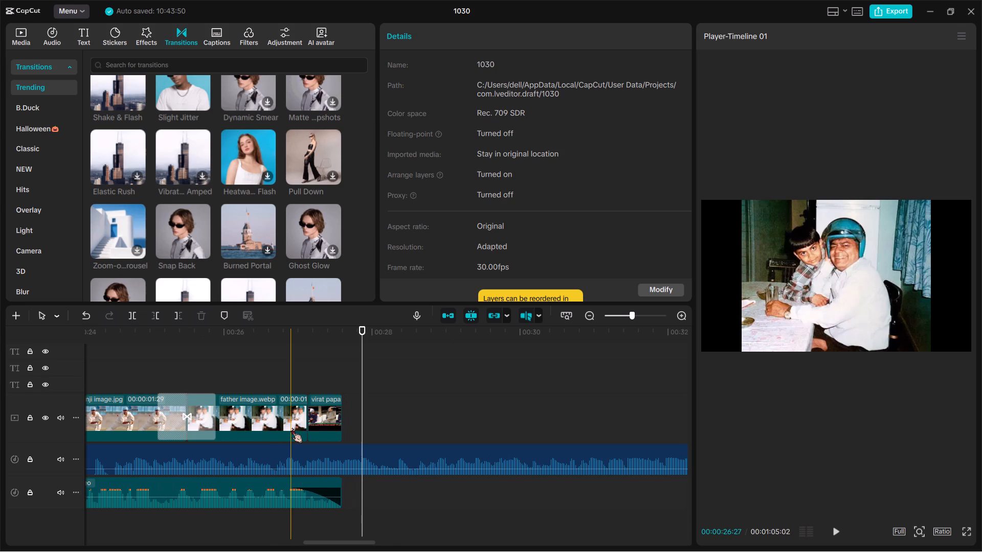
left_click(78, 41)
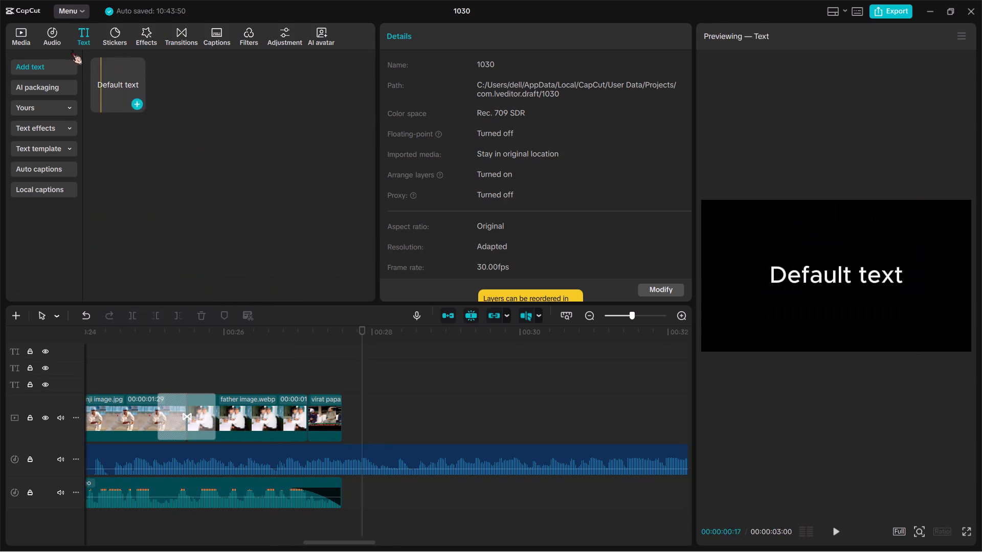
left_click(4, 31)
left_click(22, 37)
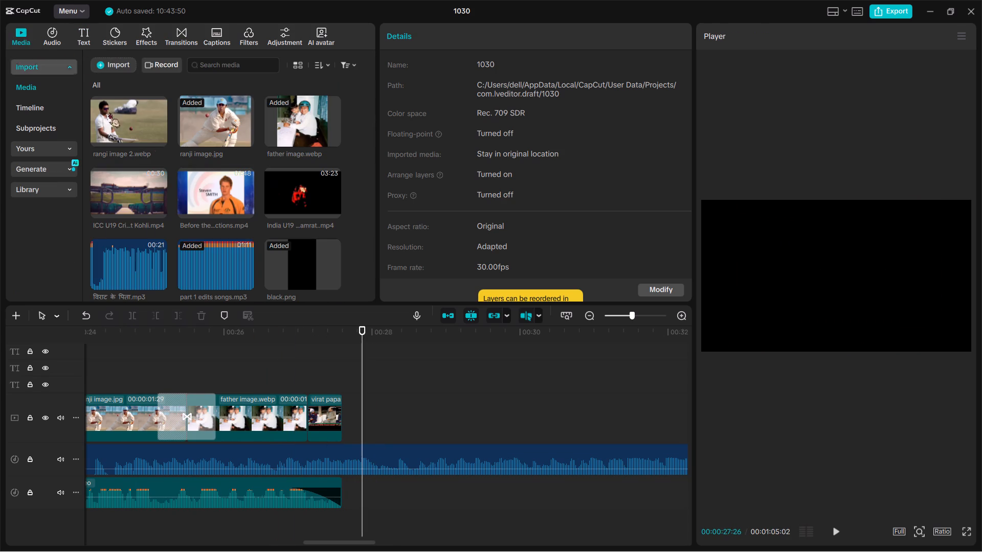